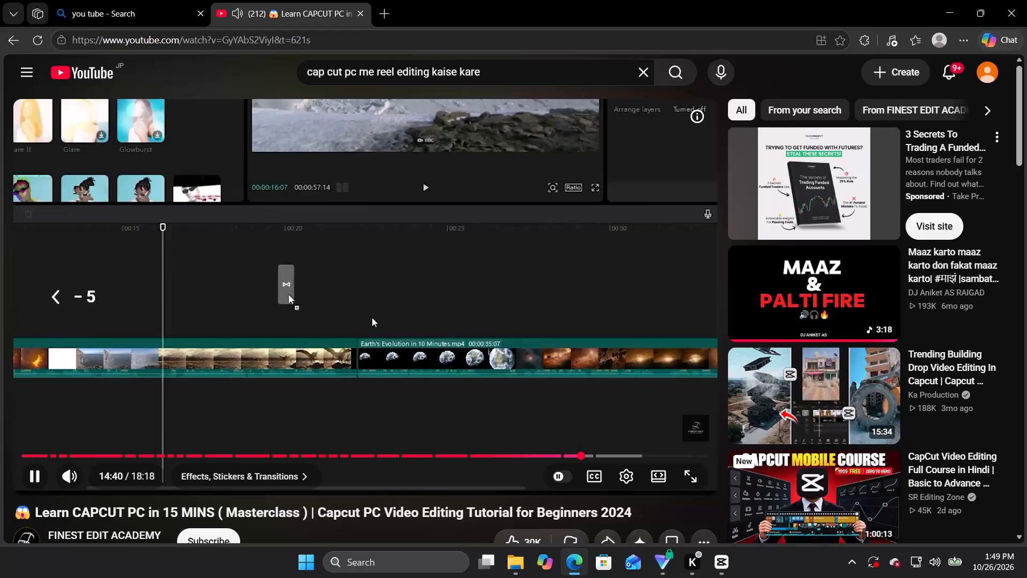
Replay the tutorial's part on placing a transition between two clips, pause it, and switch to CapCut.
{"action": "key", "text": "Left"}
{"action": "key", "text": "Left"}
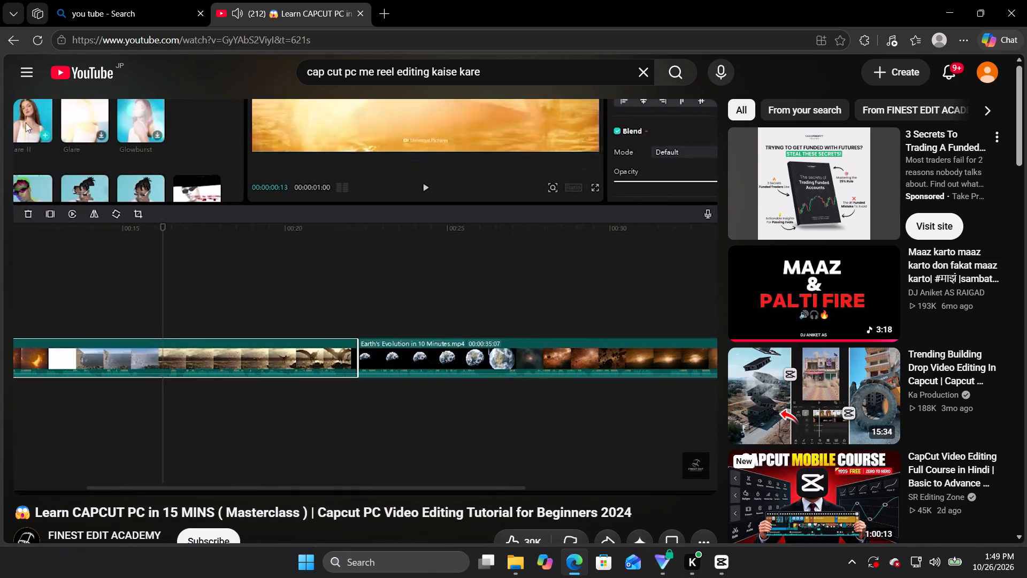
{"action": "left_click", "coordinate": [427, 308]}
{"action": "left_click", "coordinate": [730, 556]}
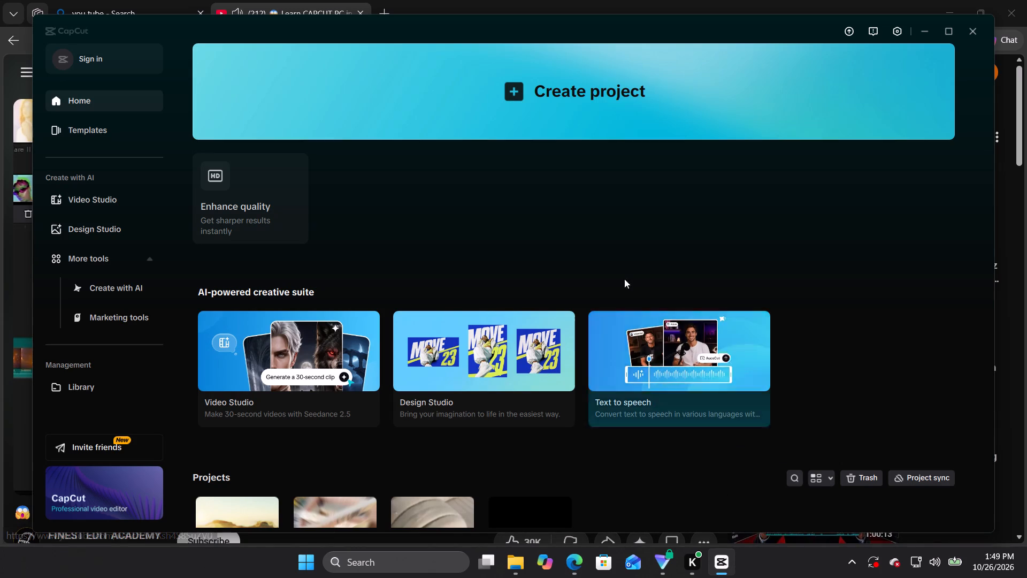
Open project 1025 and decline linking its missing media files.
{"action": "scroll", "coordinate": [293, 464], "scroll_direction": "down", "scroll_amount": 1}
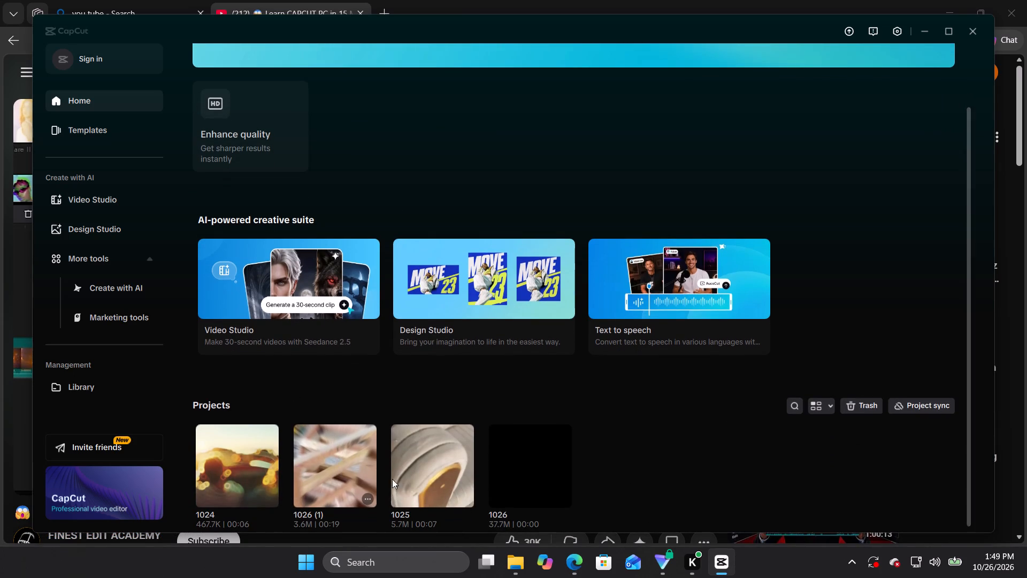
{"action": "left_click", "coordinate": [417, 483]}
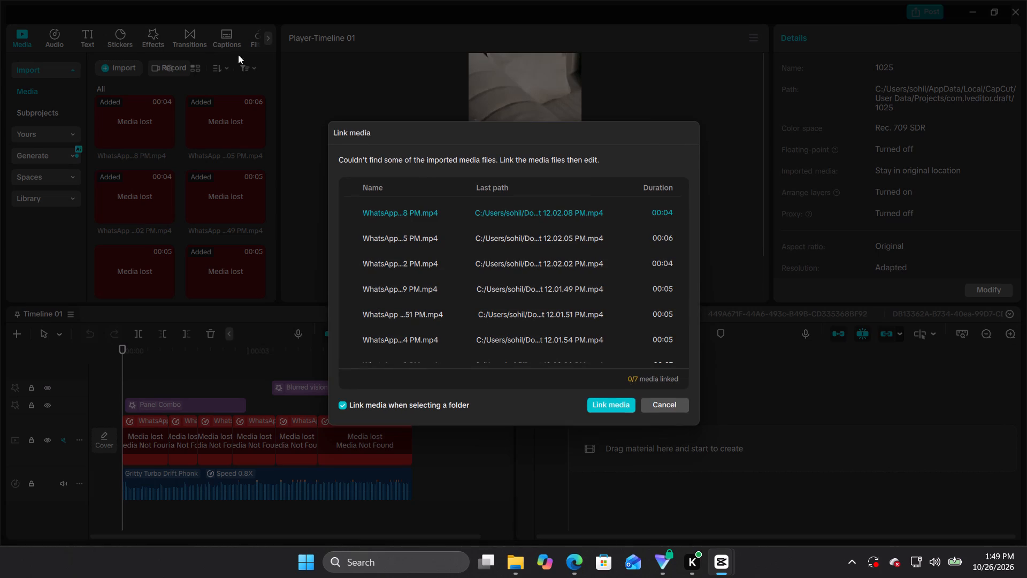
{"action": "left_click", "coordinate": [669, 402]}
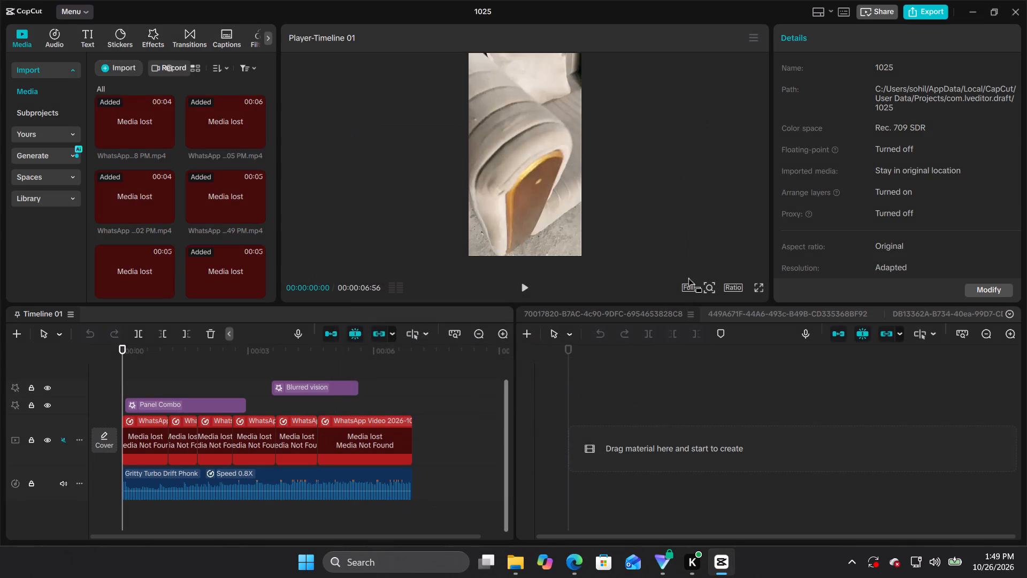
Close project 1025 and open project 1026 (1) from the projects list.
{"action": "left_click", "coordinate": [1024, 11]}
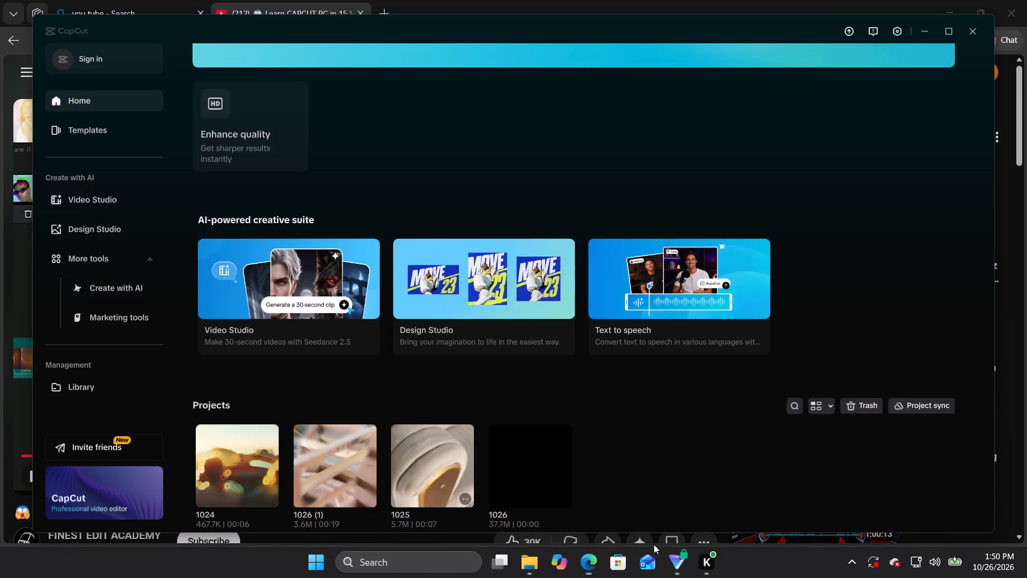
{"action": "scroll", "coordinate": [334, 491], "scroll_direction": "down", "scroll_amount": 1}
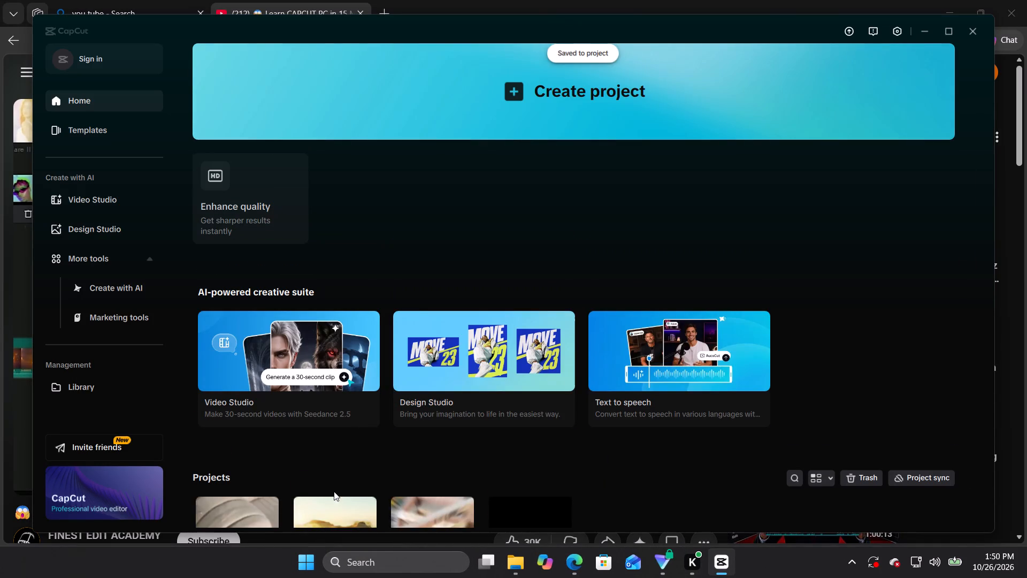
{"action": "left_click", "coordinate": [426, 472]}
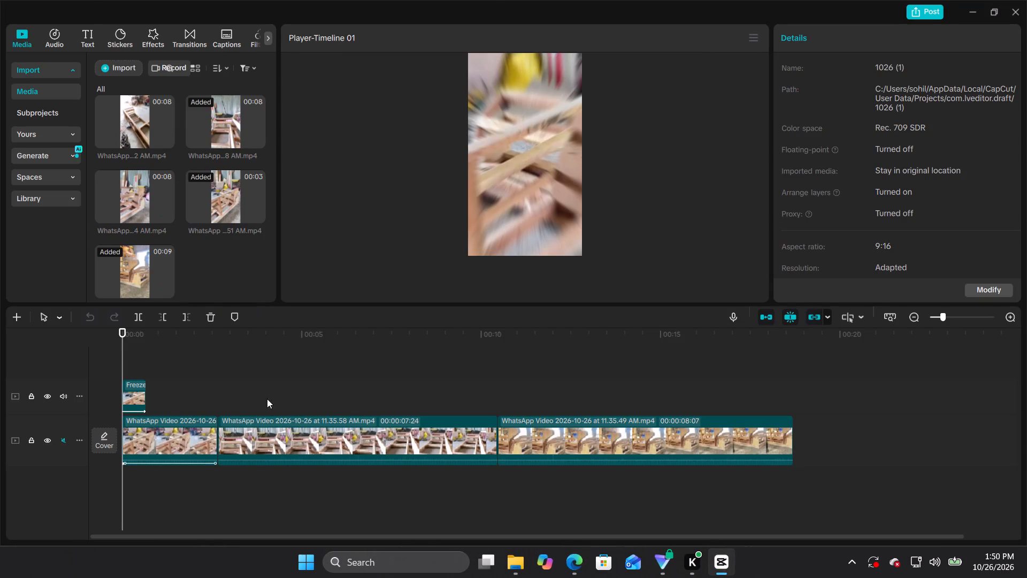
Add the Pale Flash transition from the Trending category between the first and second main-track clips, accepting duplicate frames.
{"action": "left_click", "coordinate": [176, 36]}
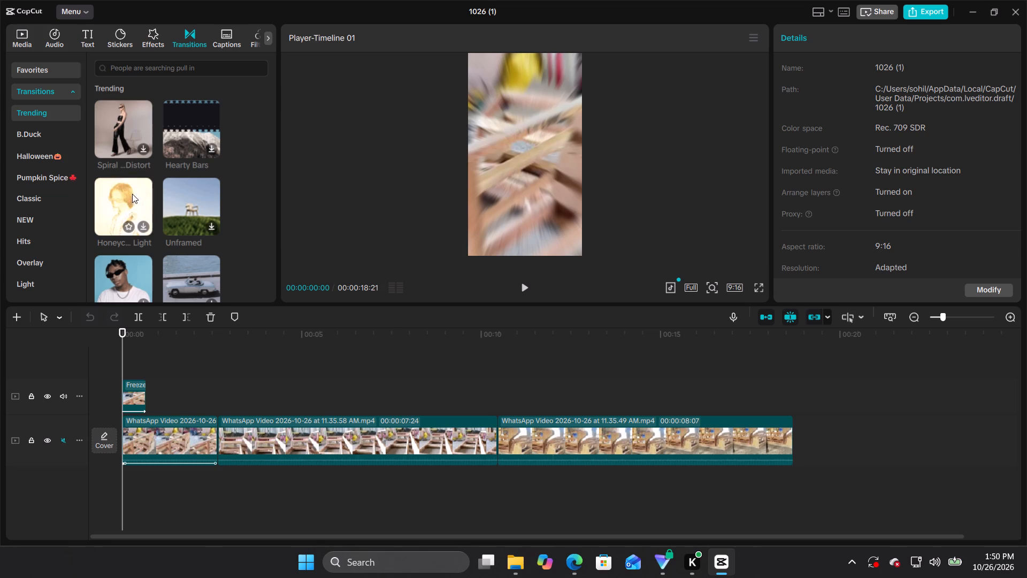
{"action": "scroll", "coordinate": [120, 208], "scroll_direction": "down", "scroll_amount": 1}
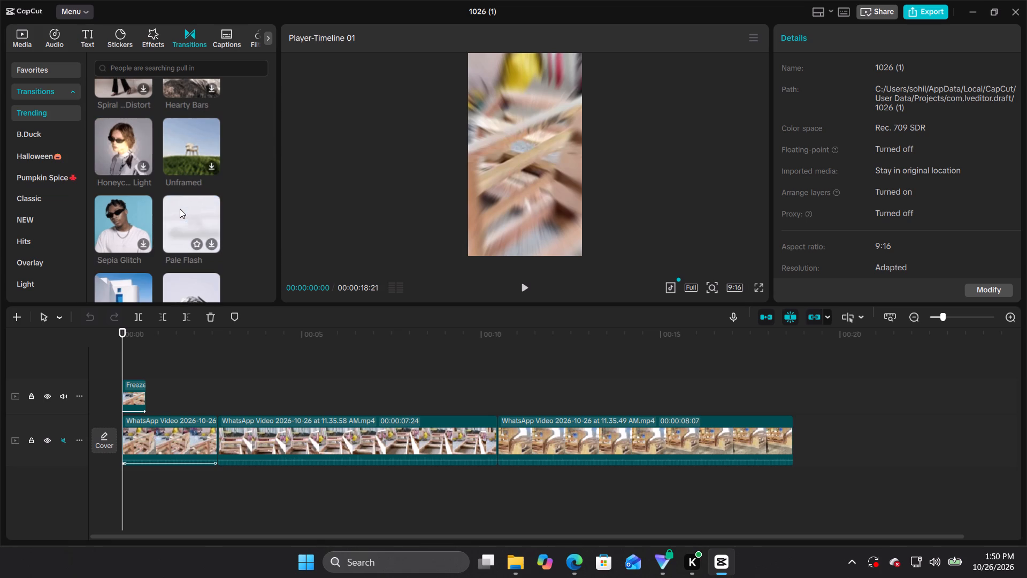
{"action": "left_click_drag", "start_coordinate": [183, 214], "coordinate": [254, 401]}
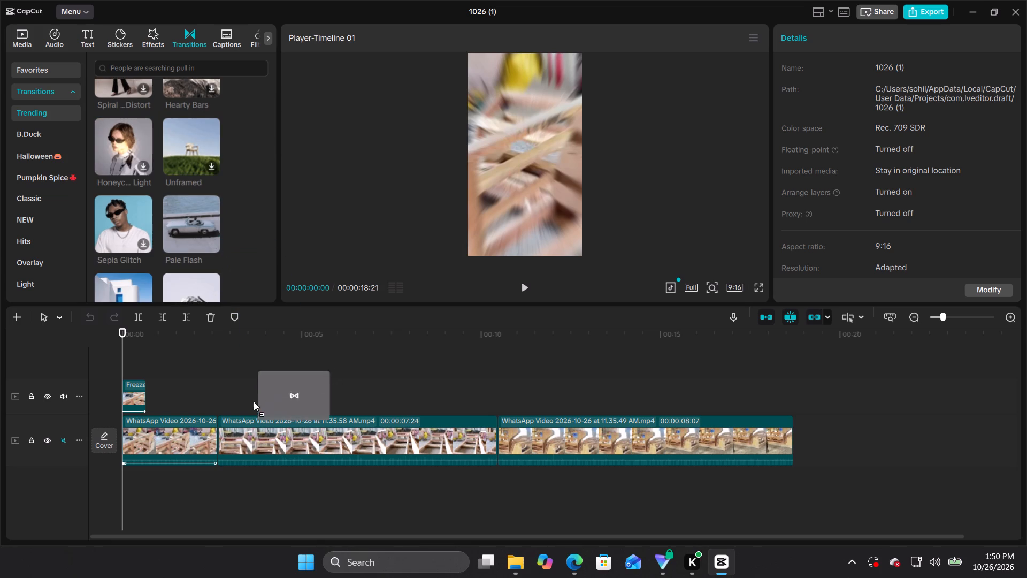
{"action": "left_click_drag", "start_coordinate": [254, 401], "coordinate": [175, 438]}
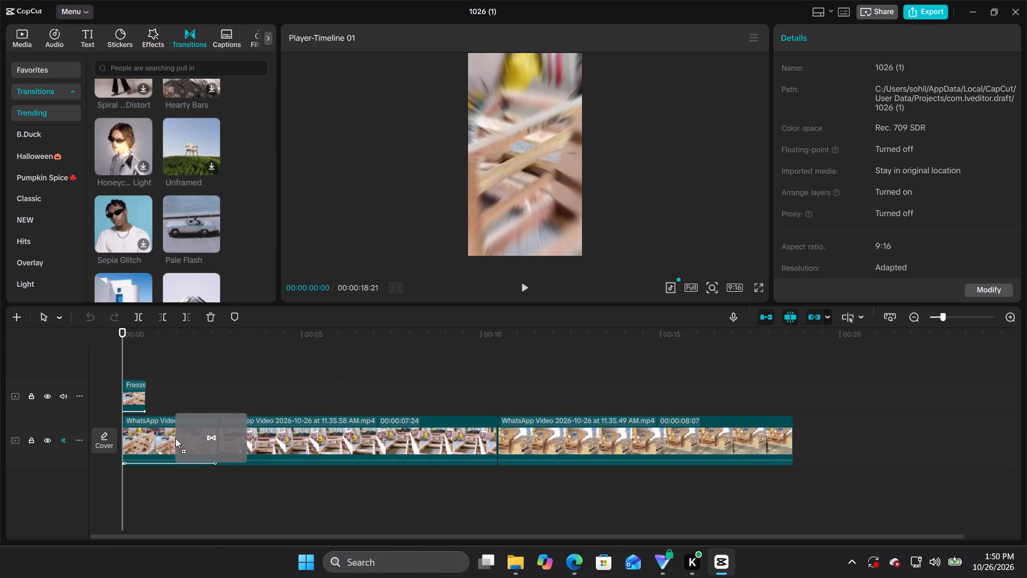
{"action": "left_click_drag", "start_coordinate": [175, 438], "coordinate": [181, 436]}
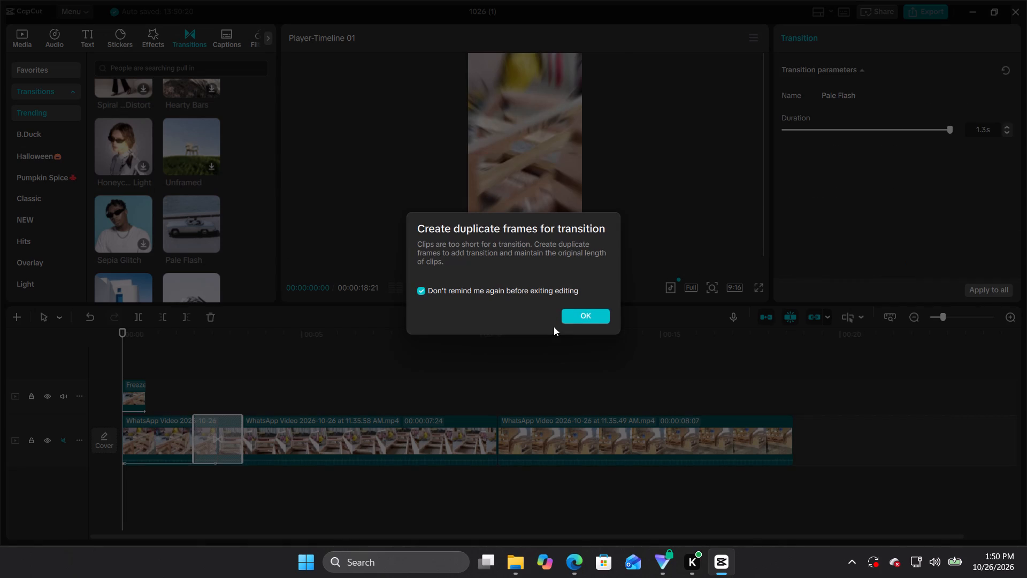
{"action": "left_click", "coordinate": [565, 321]}
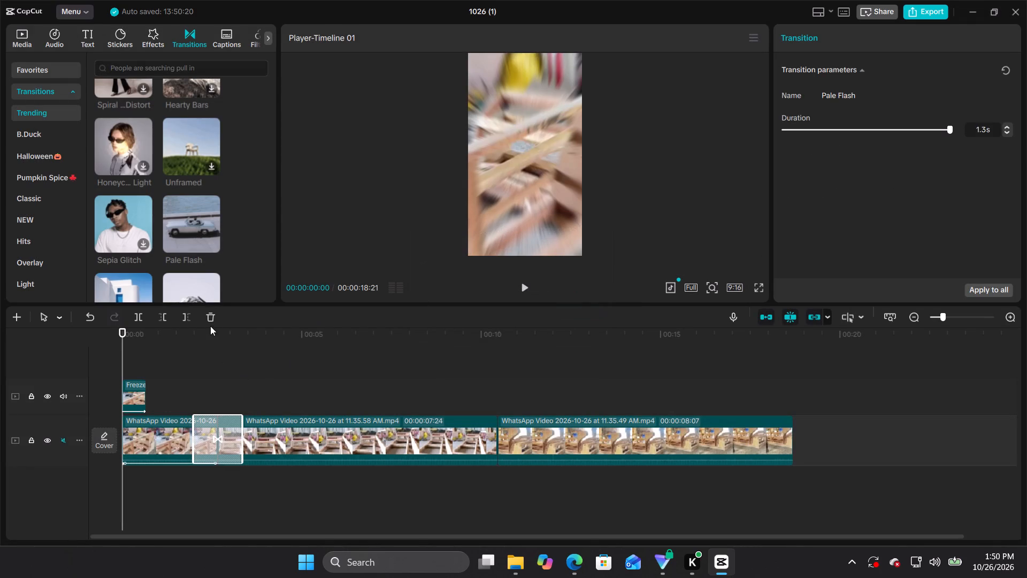
Play the timeline from the start to preview the transition between the first two clips.
{"action": "left_click", "coordinate": [520, 292]}
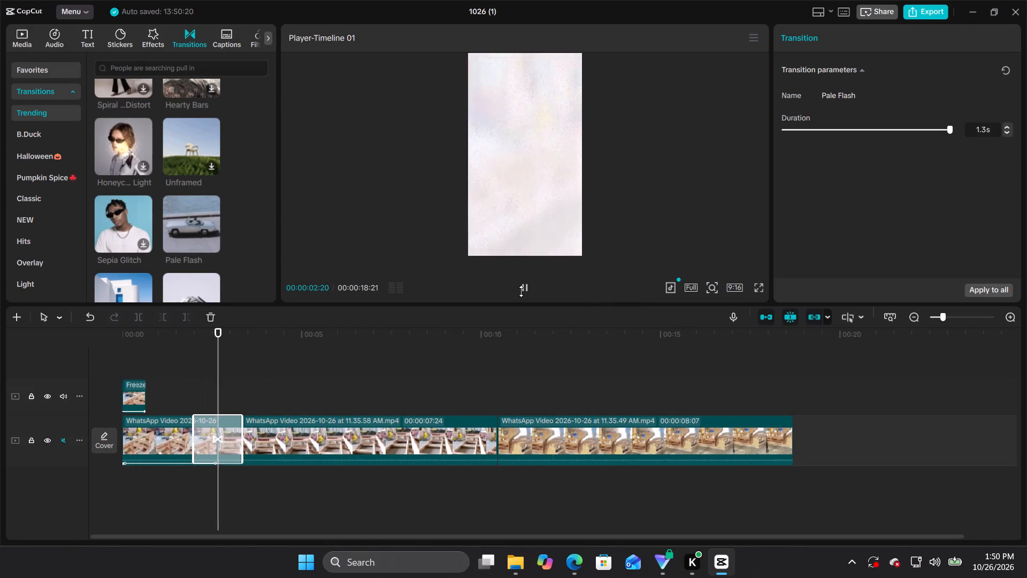
Open the speed settings of the second main-track clip.
{"action": "left_click", "coordinate": [354, 437]}
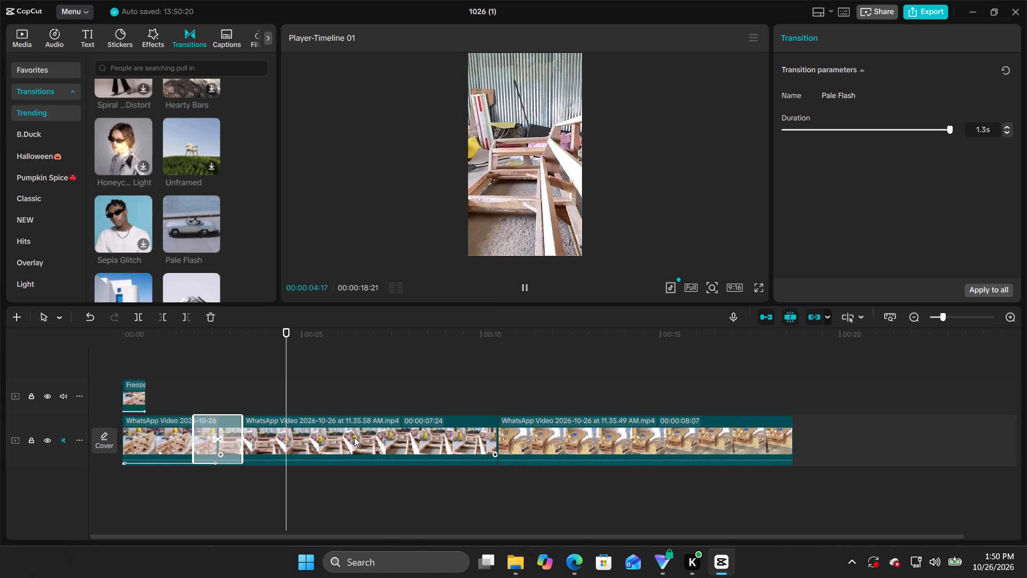
{"action": "left_click", "coordinate": [865, 40]}
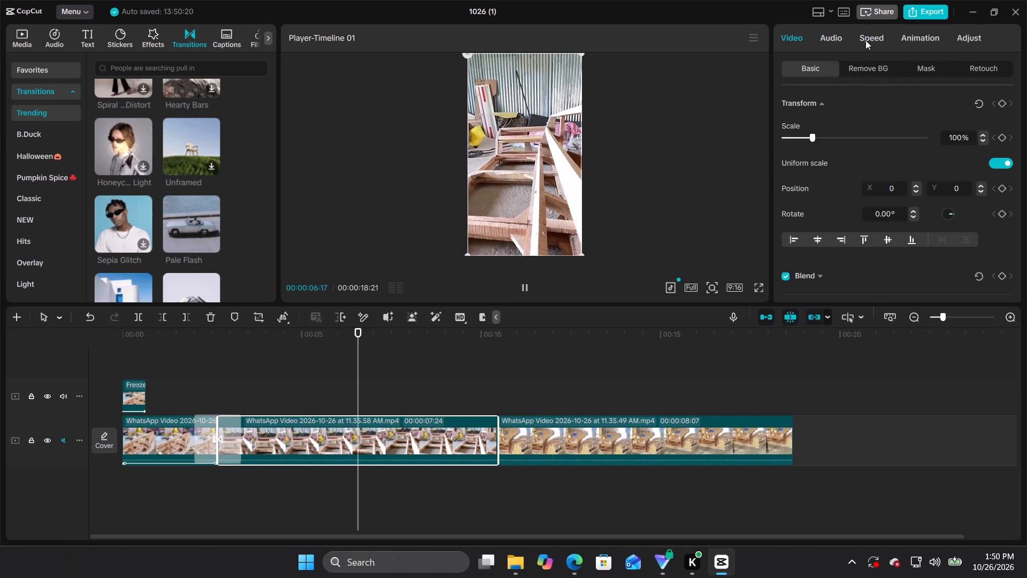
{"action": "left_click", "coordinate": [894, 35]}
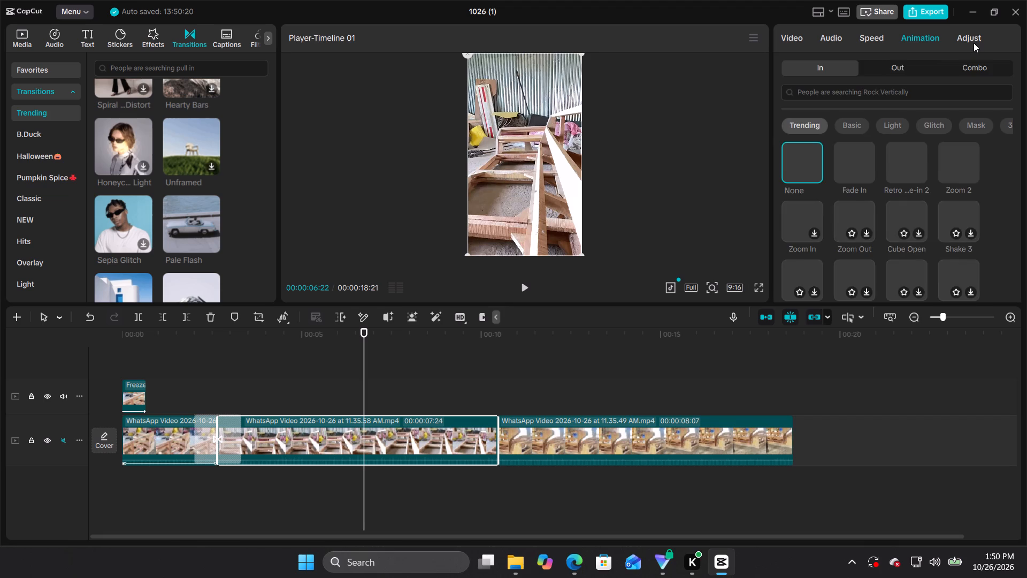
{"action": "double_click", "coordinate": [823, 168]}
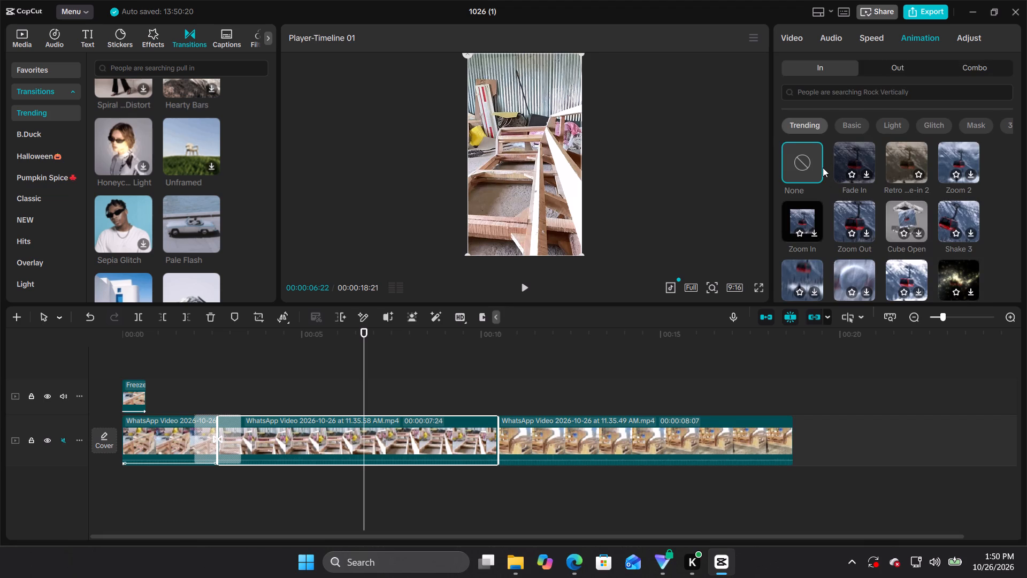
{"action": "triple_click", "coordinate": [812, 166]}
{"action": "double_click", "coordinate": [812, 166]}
Play project 1026 (1) from the start to preview the opening freeze frame and the first transition.
{"action": "left_click_drag", "start_coordinate": [366, 338], "coordinate": [0, 391]}
{"action": "left_click", "coordinate": [526, 289]}
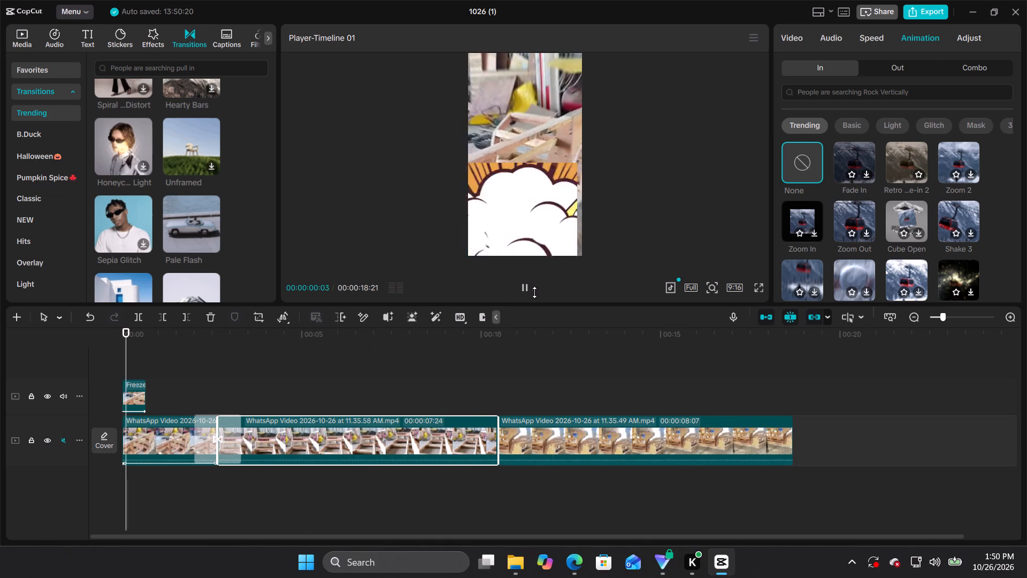
{"action": "left_click", "coordinate": [523, 294]}
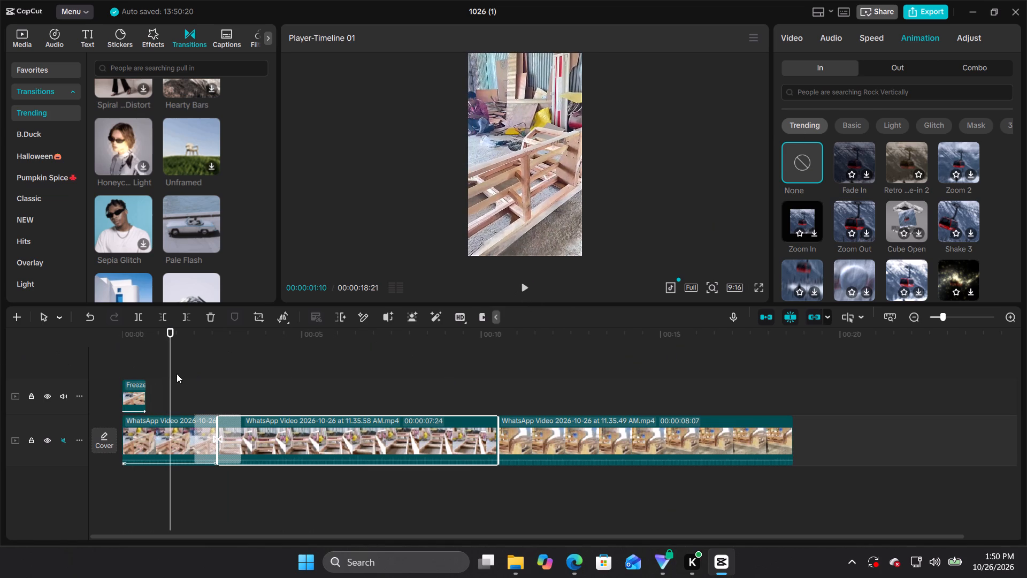
{"action": "left_click_drag", "start_coordinate": [175, 374], "coordinate": [116, 396]}
{"action": "left_click_drag", "start_coordinate": [174, 331], "coordinate": [22, 368]}
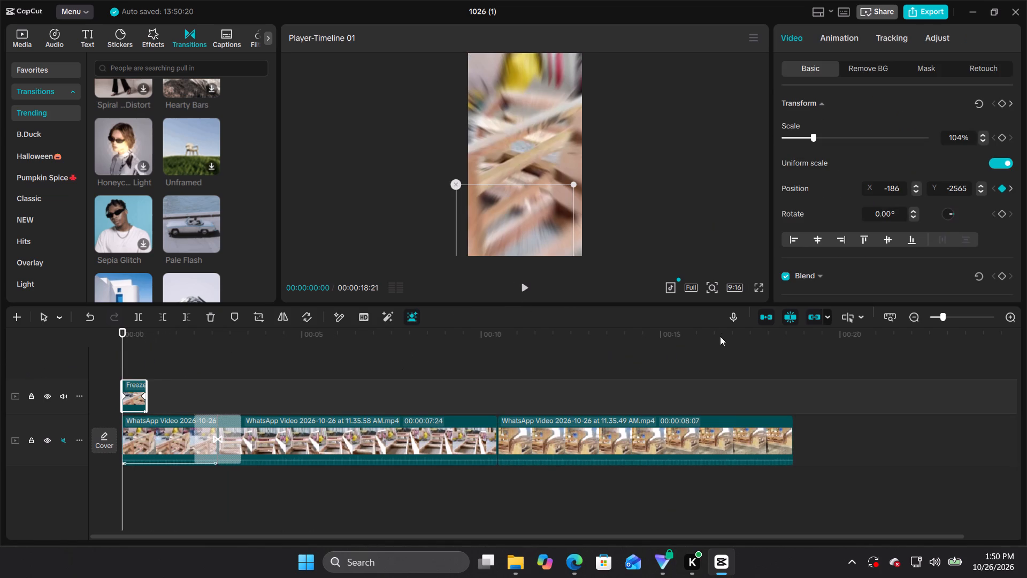
{"action": "left_click", "coordinate": [527, 288]}
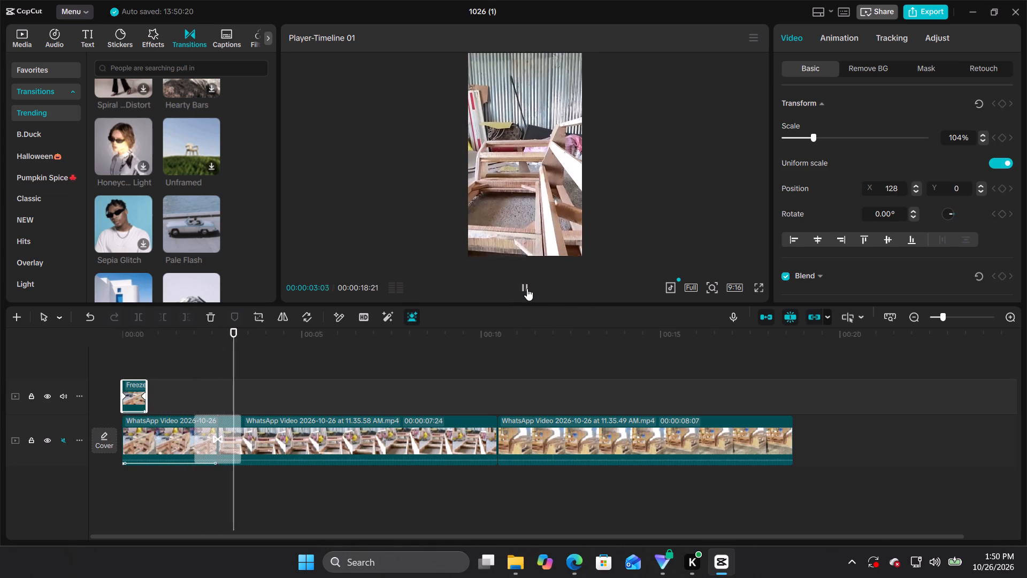
{"action": "left_click", "coordinate": [282, 329]}
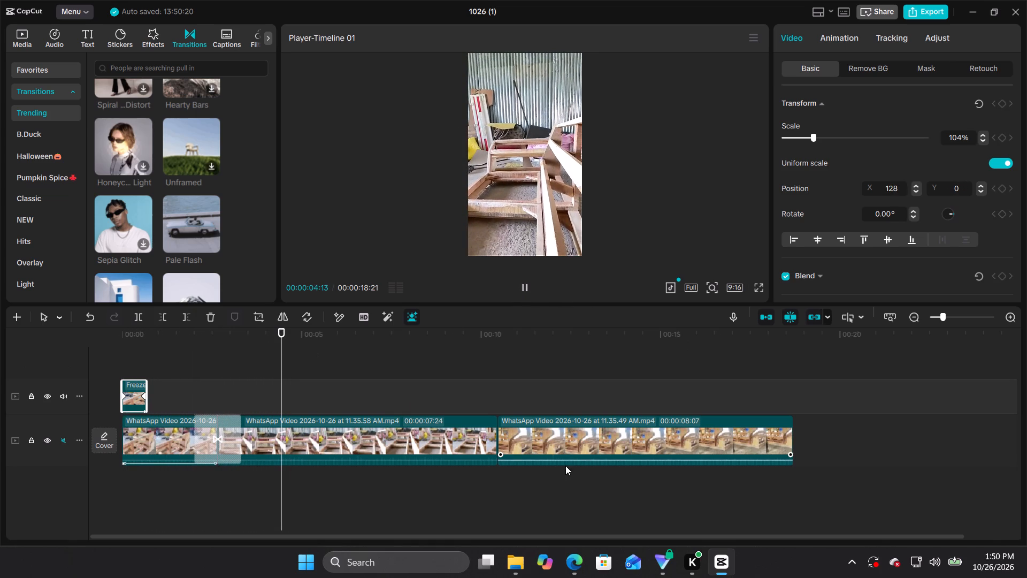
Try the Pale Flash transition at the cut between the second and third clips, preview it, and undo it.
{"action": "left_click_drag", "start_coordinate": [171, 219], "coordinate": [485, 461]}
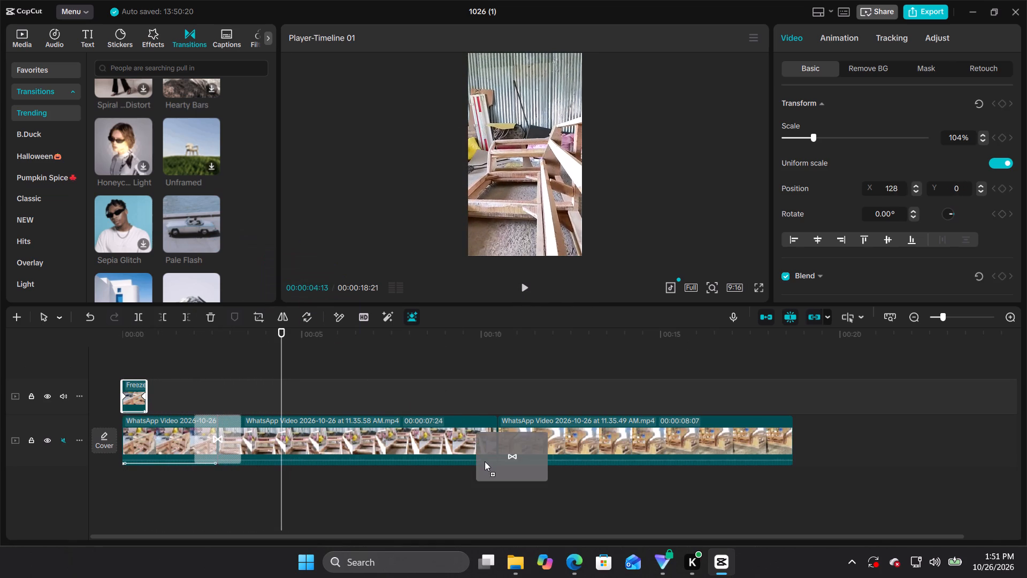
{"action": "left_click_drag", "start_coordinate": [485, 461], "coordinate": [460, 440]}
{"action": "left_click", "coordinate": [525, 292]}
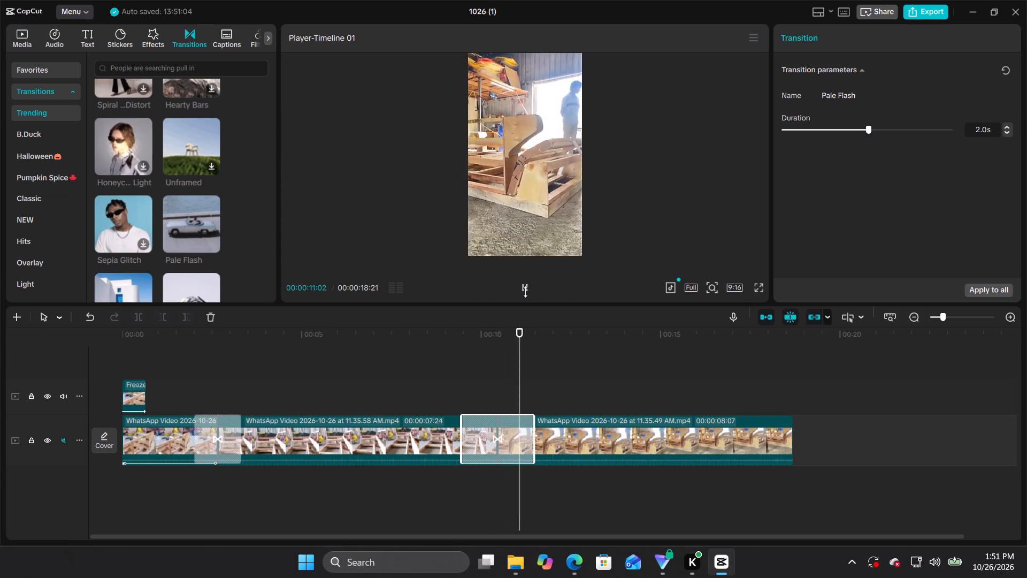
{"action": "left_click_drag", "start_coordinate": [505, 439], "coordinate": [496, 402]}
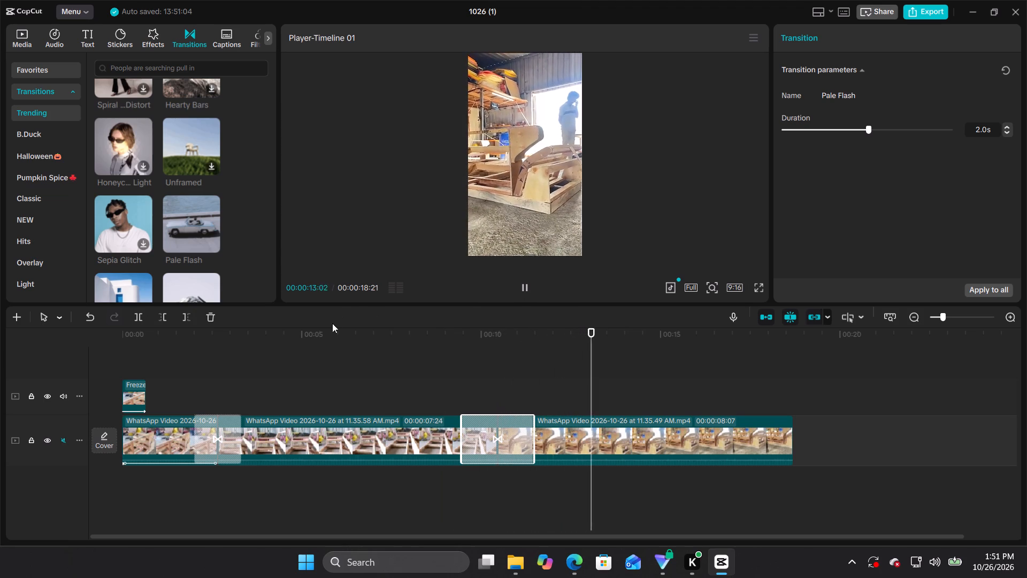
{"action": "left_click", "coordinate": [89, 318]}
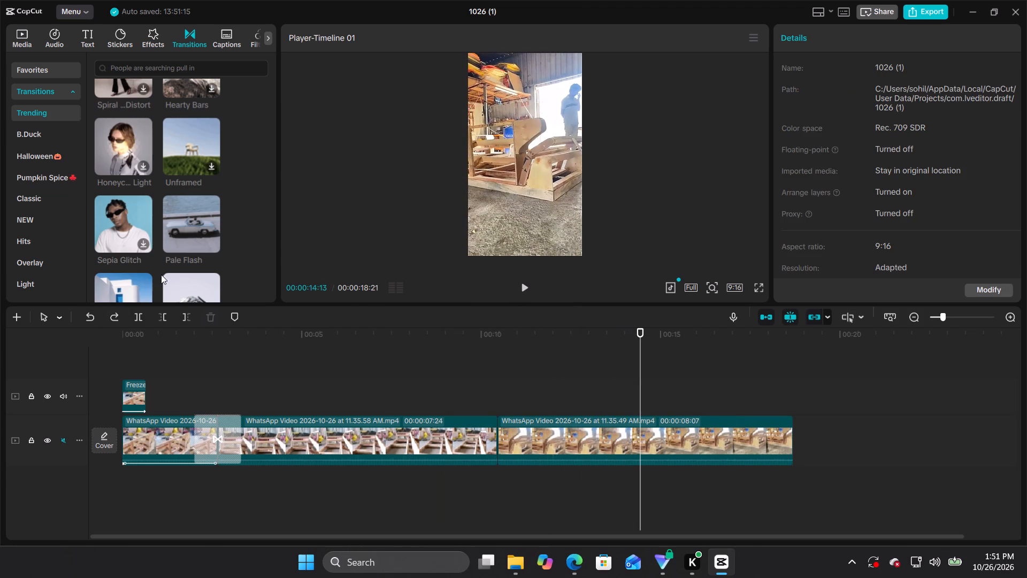
Browse the transition categories and apply Delay Zoom from NEW at the cut between the second and third clips.
{"action": "scroll", "coordinate": [146, 277], "scroll_direction": "down", "scroll_amount": 2}
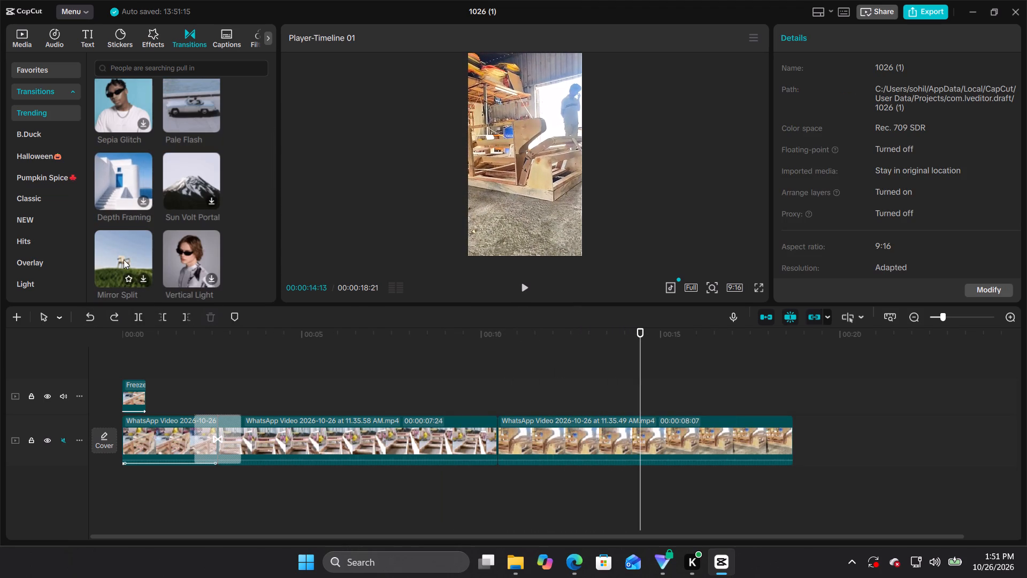
{"action": "left_click", "coordinate": [33, 132]}
{"action": "left_click", "coordinate": [31, 209]}
{"action": "left_click", "coordinate": [33, 207]}
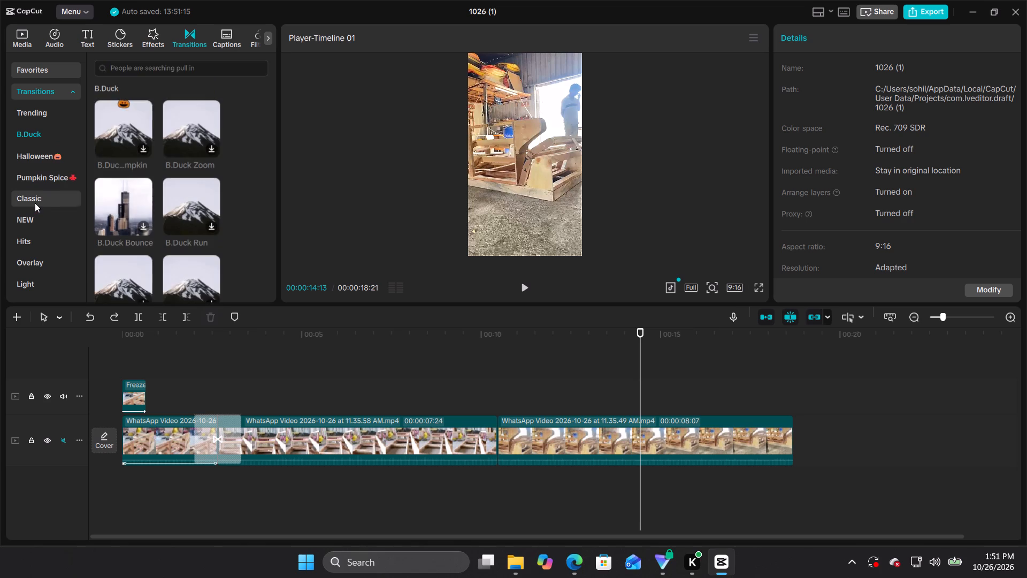
{"action": "left_click", "coordinate": [35, 203]}
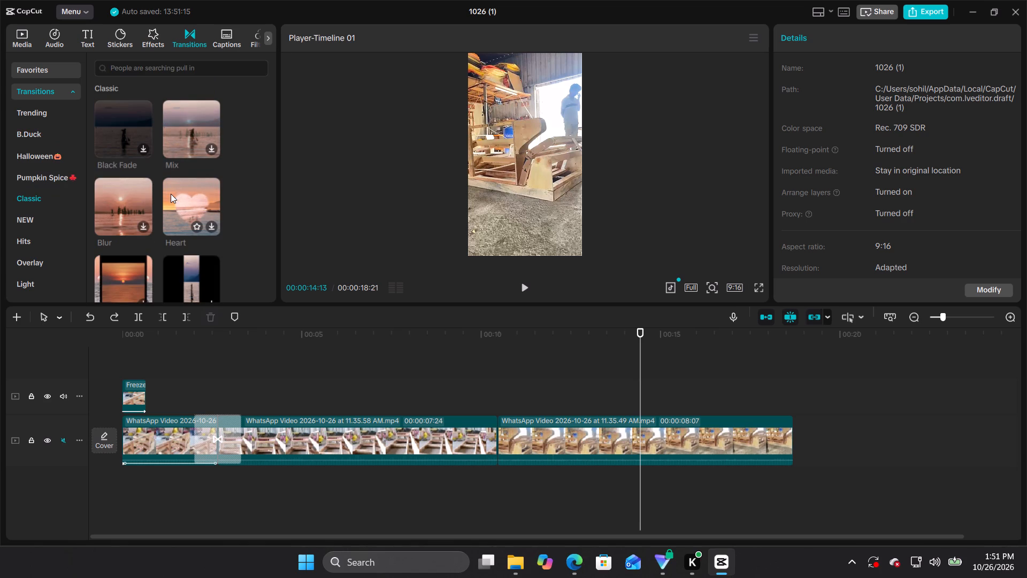
{"action": "scroll", "coordinate": [156, 199], "scroll_direction": "down", "scroll_amount": 1}
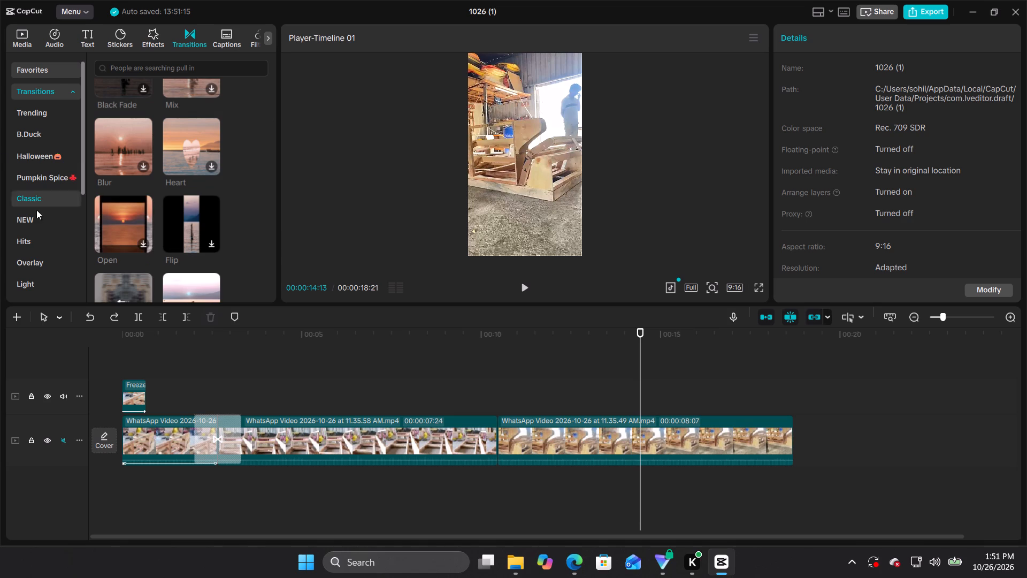
{"action": "left_click", "coordinate": [50, 223]}
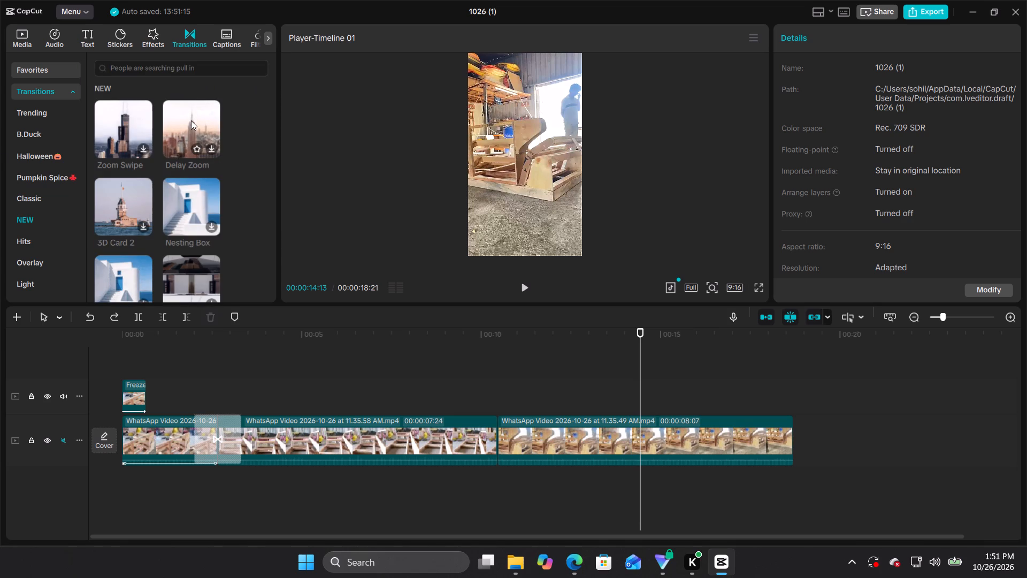
{"action": "left_click_drag", "start_coordinate": [191, 120], "coordinate": [466, 437]}
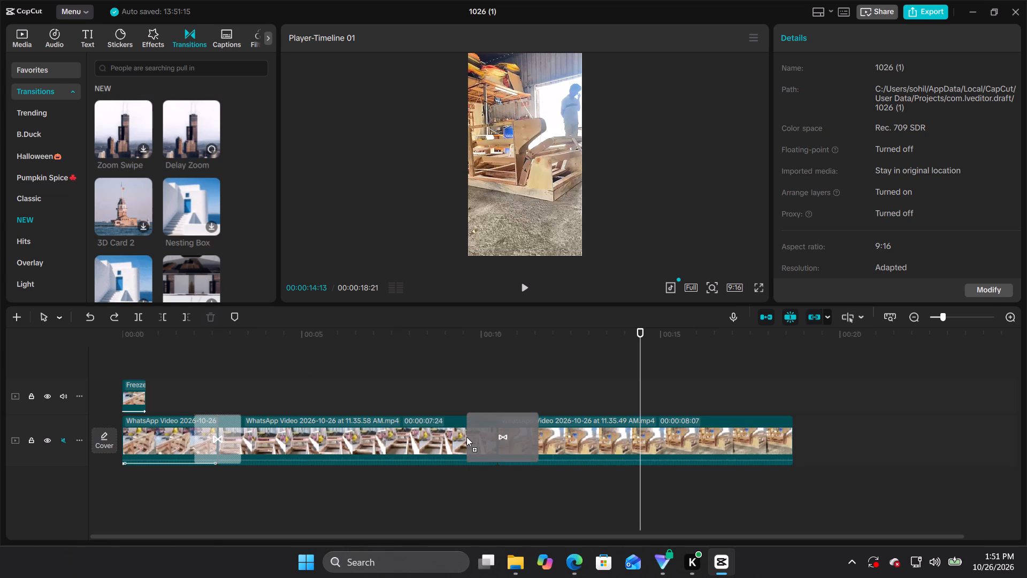
{"action": "left_click_drag", "start_coordinate": [466, 437], "coordinate": [457, 437]}
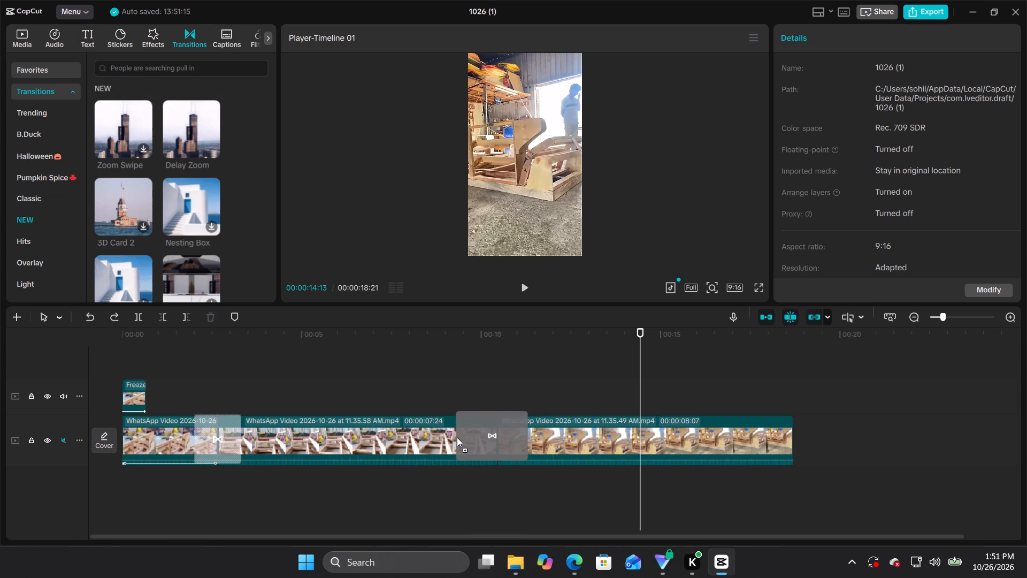
{"action": "left_click_drag", "start_coordinate": [457, 437], "coordinate": [461, 436]}
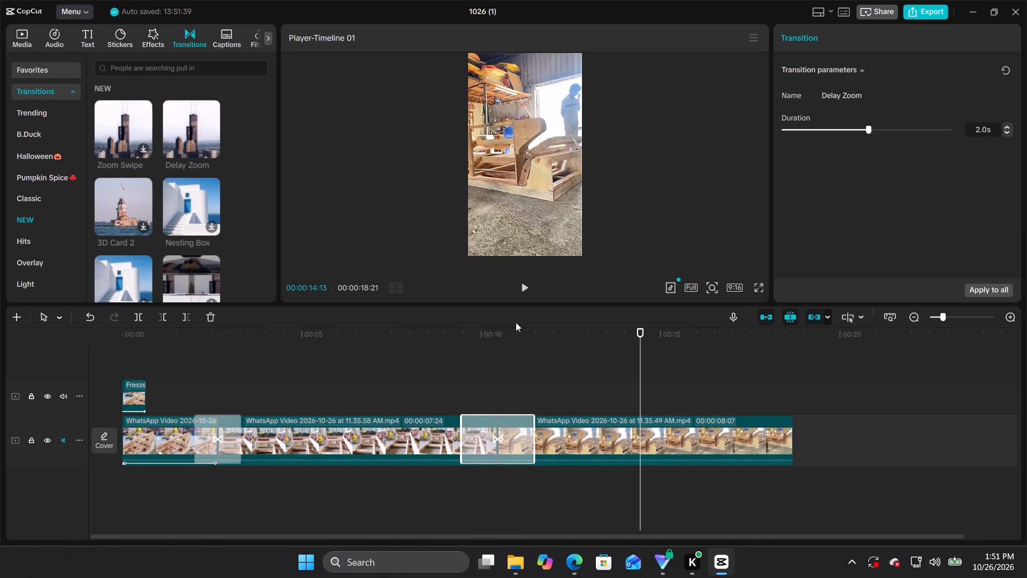
Preview the Delay Zoom transition by playing the timeline from about 8 seconds.
{"action": "left_click_drag", "start_coordinate": [637, 332], "coordinate": [427, 351]}
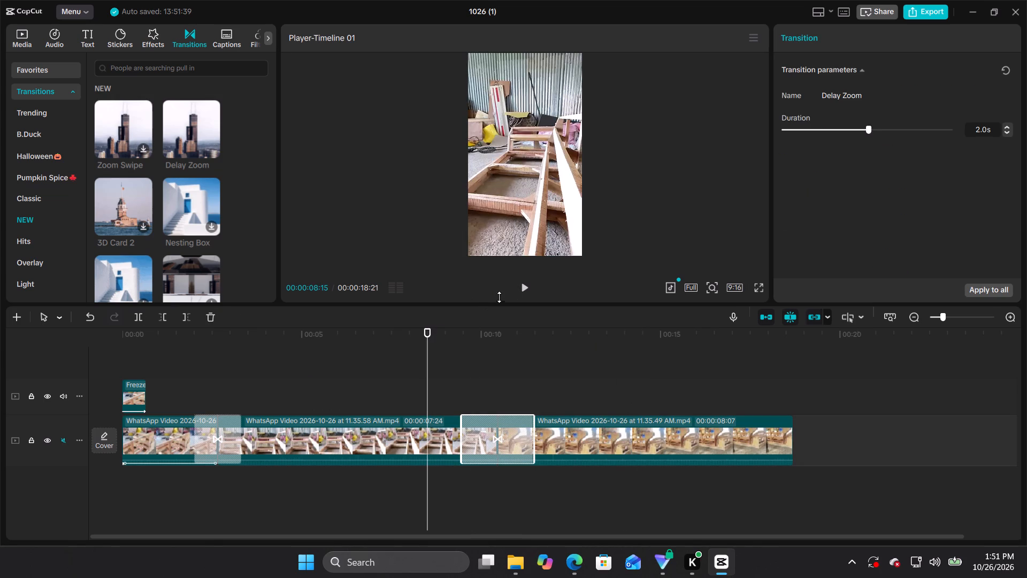
{"action": "left_click", "coordinate": [528, 283]}
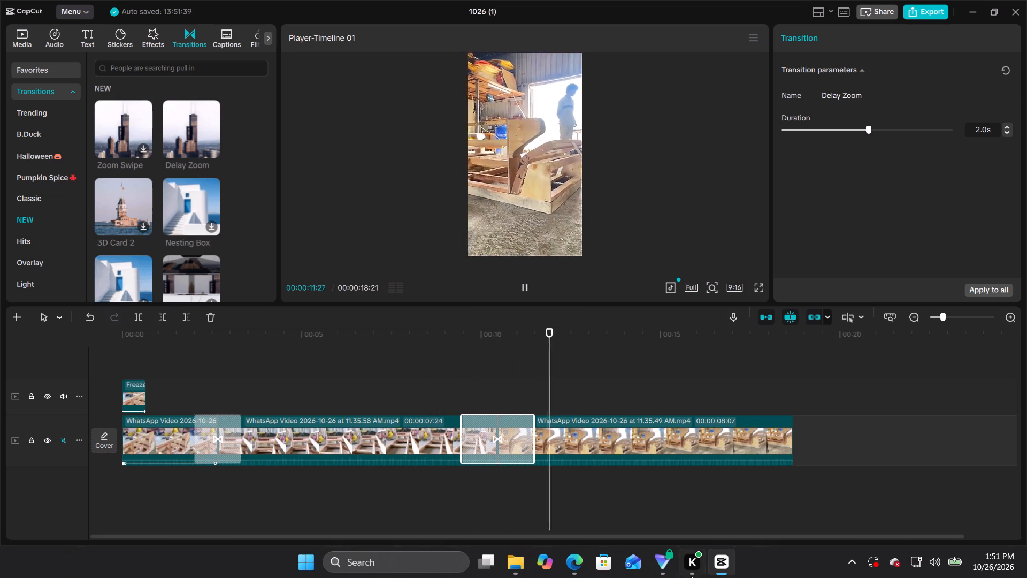
Switch to the YouTube tutorial in Edge, resume watching it, and replay the part on layering and positioning text.
{"action": "left_click", "coordinate": [565, 572]}
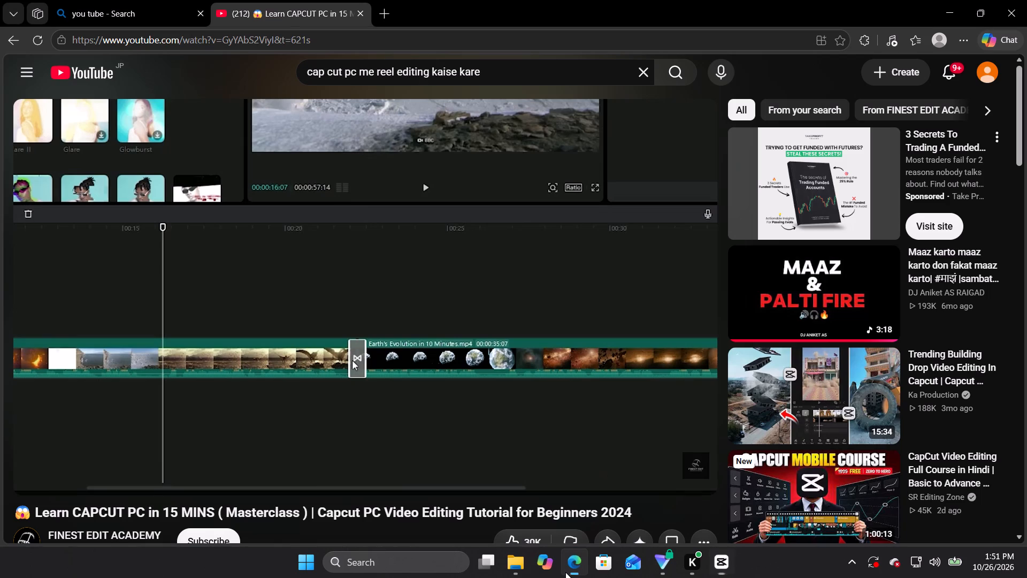
{"action": "left_click", "coordinate": [387, 269]}
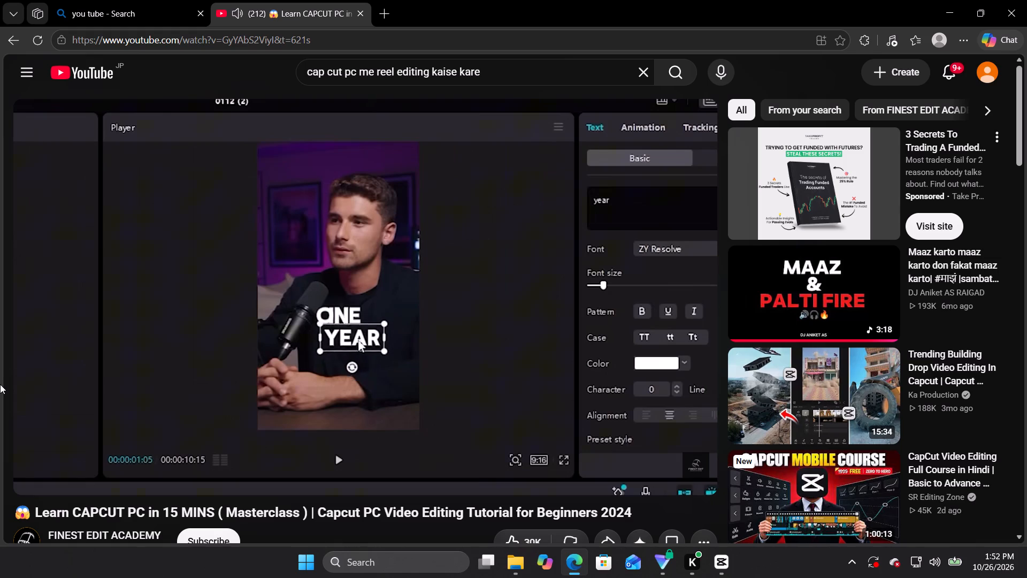
{"action": "key", "text": "Left"}
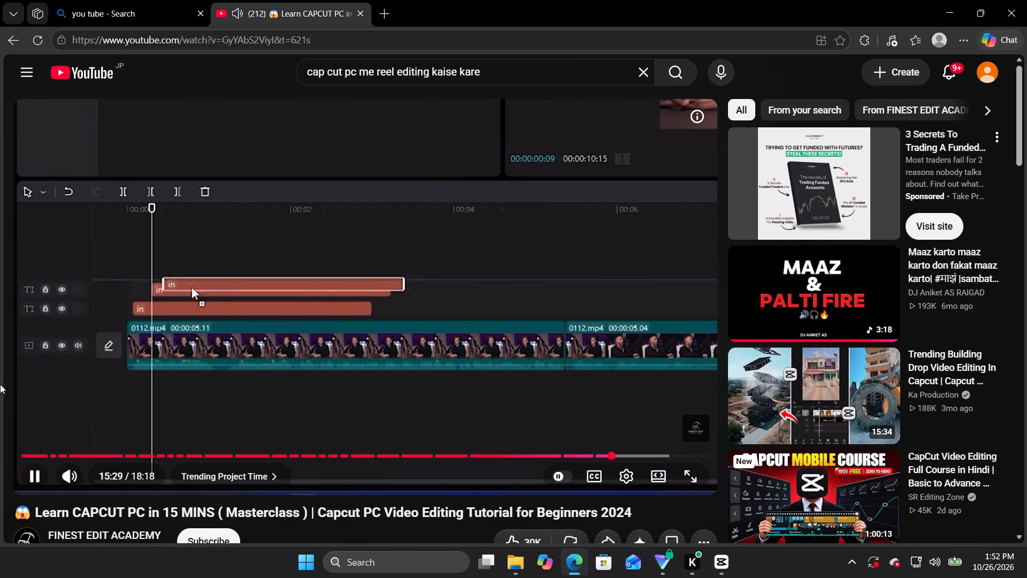
{"action": "key", "text": "space"}
{"action": "key", "text": "space"}
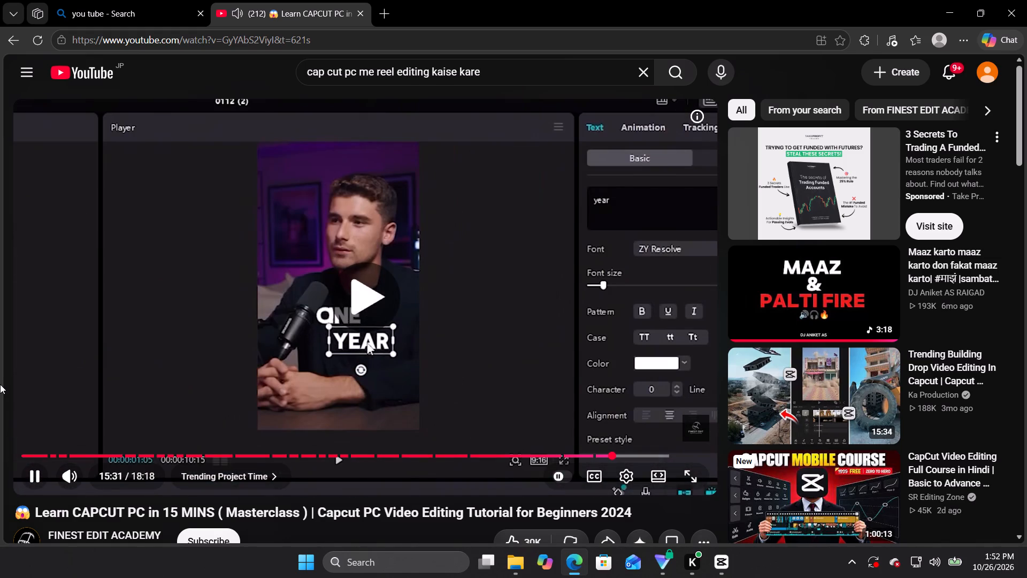
{"action": "key", "text": "space"}
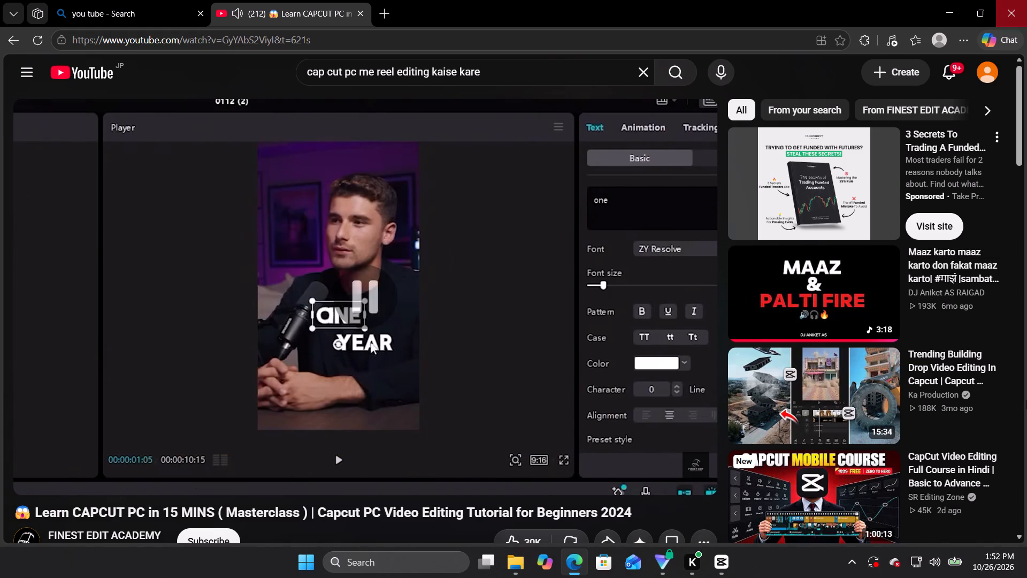
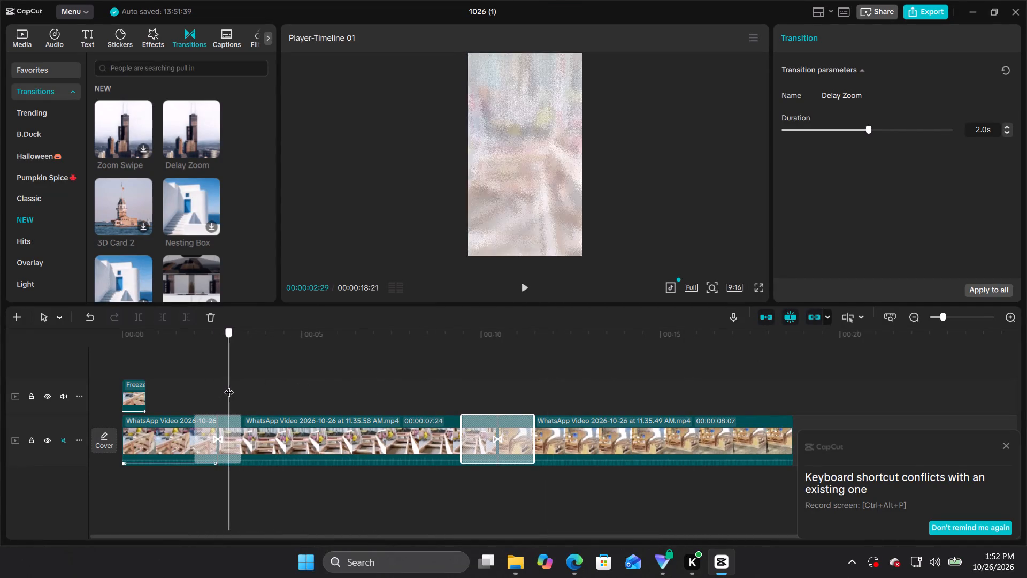
Try the horizontal alignments on the second clip and leave it left-aligned at position X -9.
{"action": "left_click", "coordinate": [276, 438]}
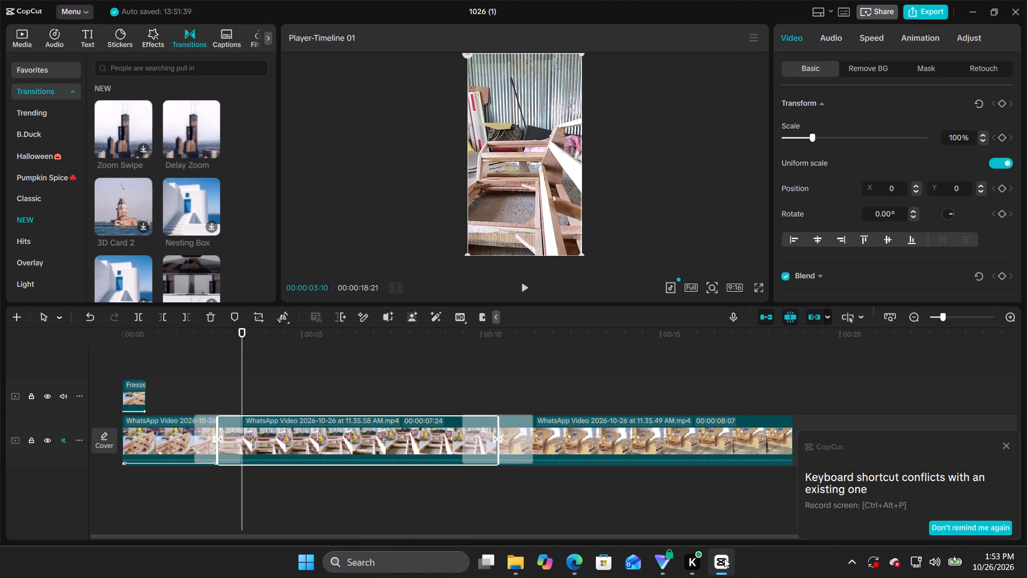
{"action": "left_click", "coordinate": [572, 567]}
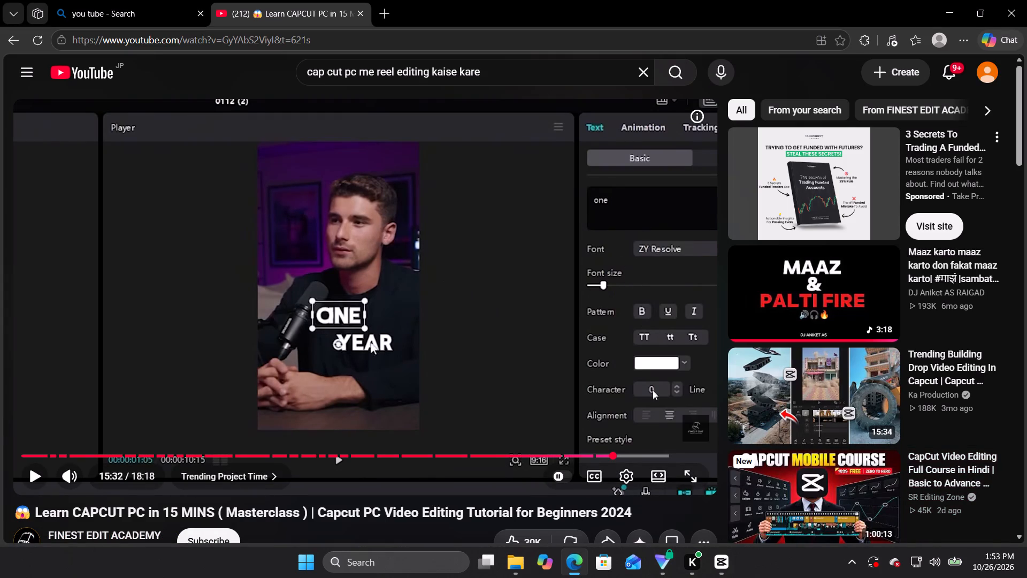
{"action": "left_click", "coordinate": [712, 551]}
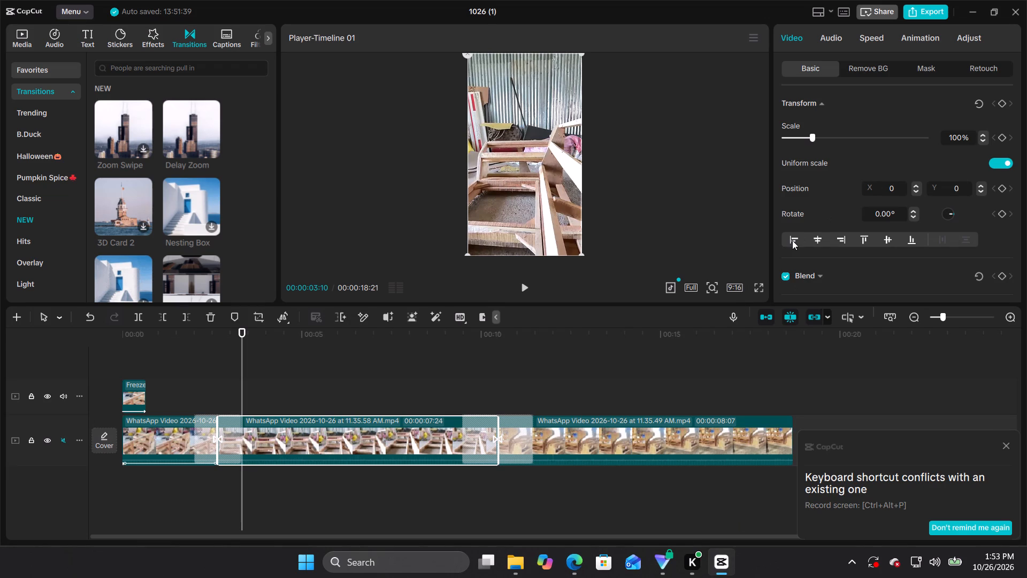
{"action": "left_click", "coordinate": [792, 240]}
{"action": "left_click", "coordinate": [795, 239]}
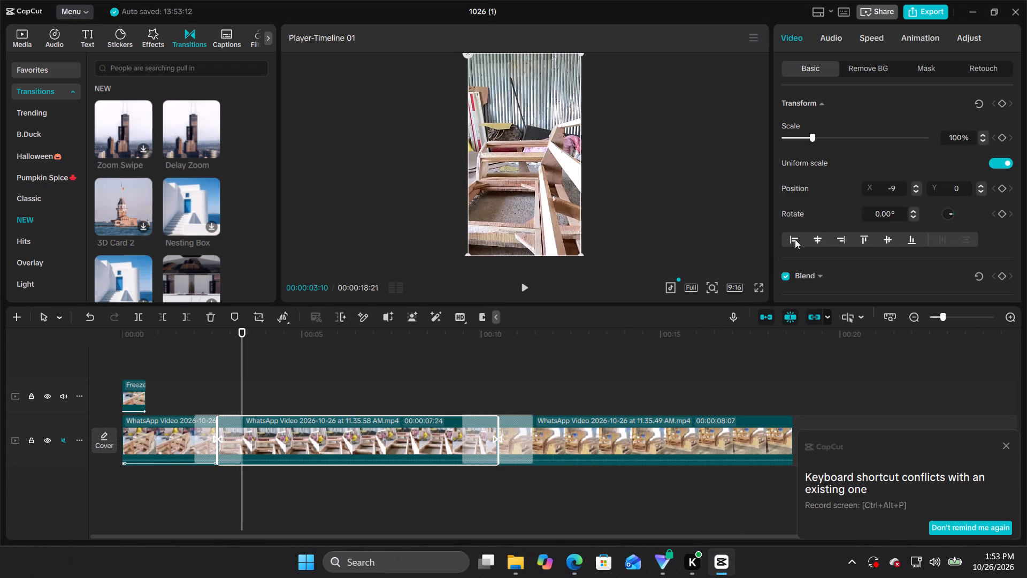
{"action": "left_click", "coordinate": [815, 238]}
{"action": "left_click", "coordinate": [845, 240]}
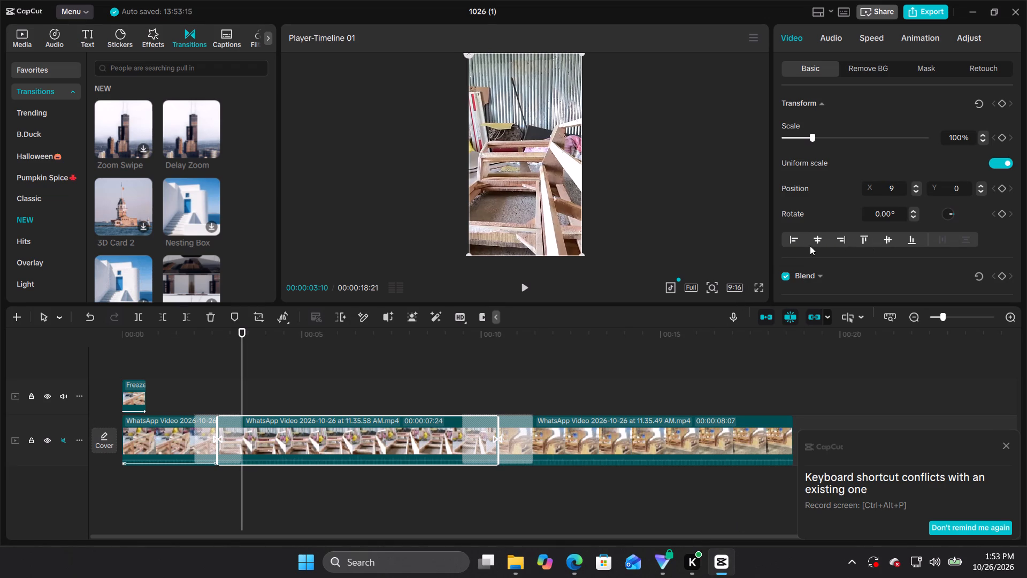
{"action": "left_click", "coordinate": [793, 240]}
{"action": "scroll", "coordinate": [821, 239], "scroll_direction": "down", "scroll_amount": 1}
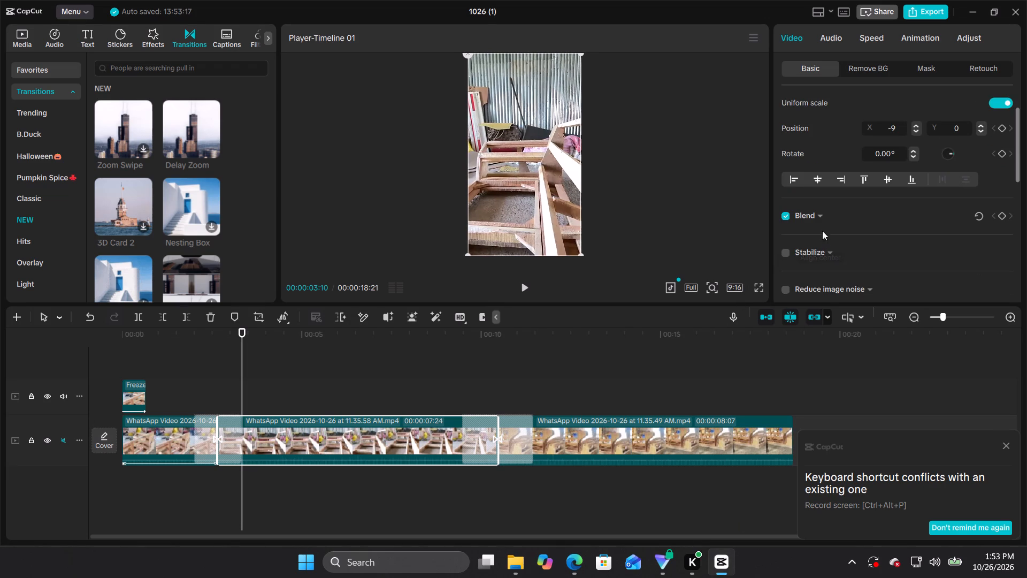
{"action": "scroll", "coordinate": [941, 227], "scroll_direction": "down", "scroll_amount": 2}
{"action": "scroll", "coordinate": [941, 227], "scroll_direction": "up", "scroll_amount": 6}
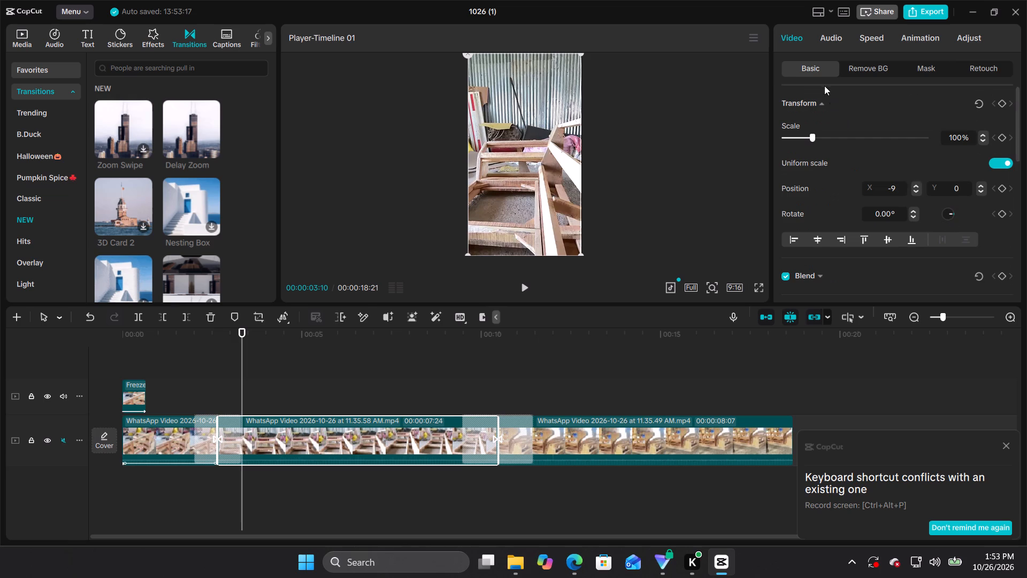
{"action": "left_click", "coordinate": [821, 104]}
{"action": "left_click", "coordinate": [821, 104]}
Switch to the tutorial in Edge and rewind it to about 11:31 to watch how default text is added.
{"action": "left_click", "coordinate": [576, 570]}
{"action": "left_click", "coordinate": [393, 209]}
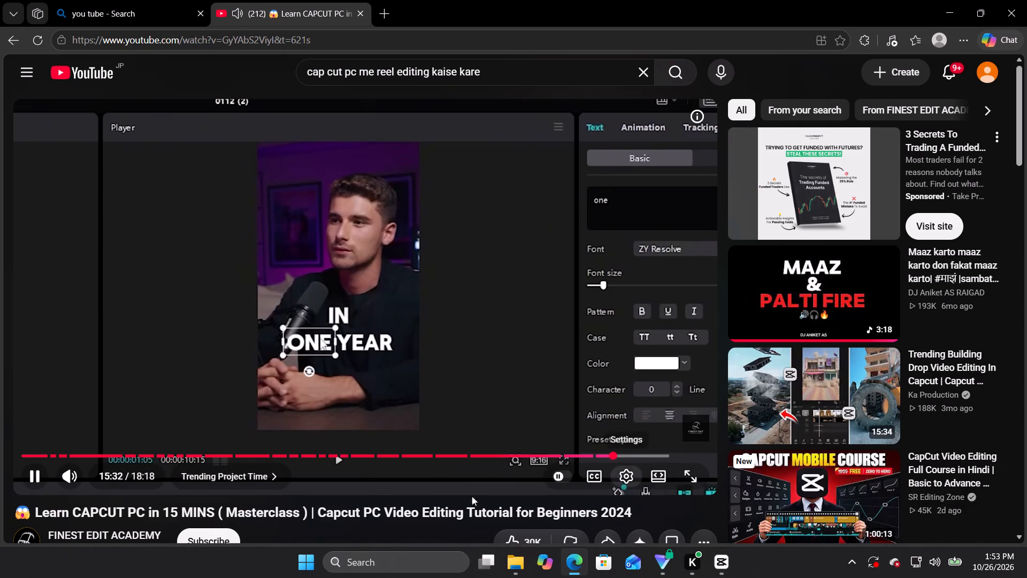
{"action": "left_click_drag", "start_coordinate": [607, 455], "coordinate": [537, 457]}
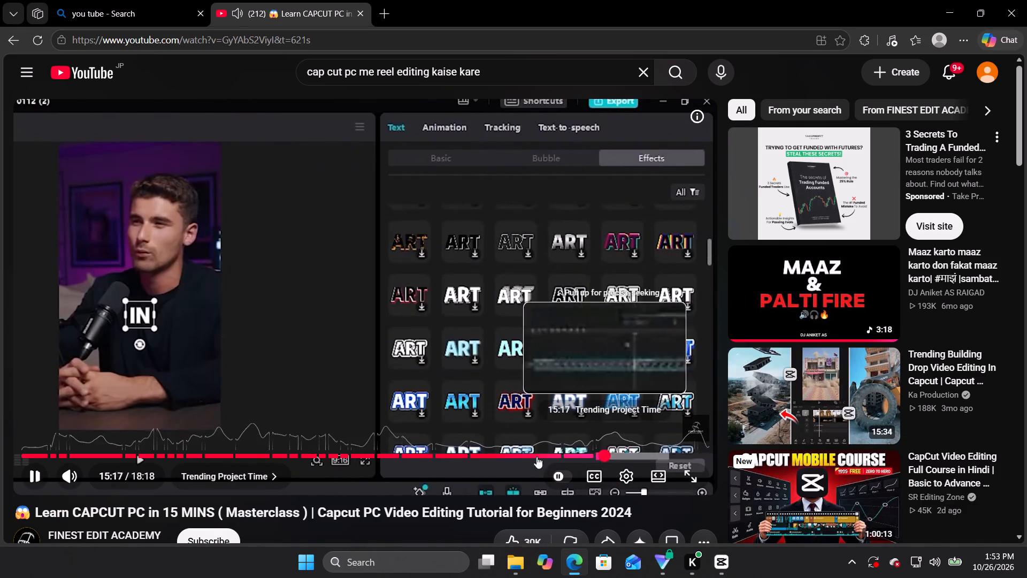
{"action": "left_click_drag", "start_coordinate": [537, 457], "coordinate": [470, 457]}
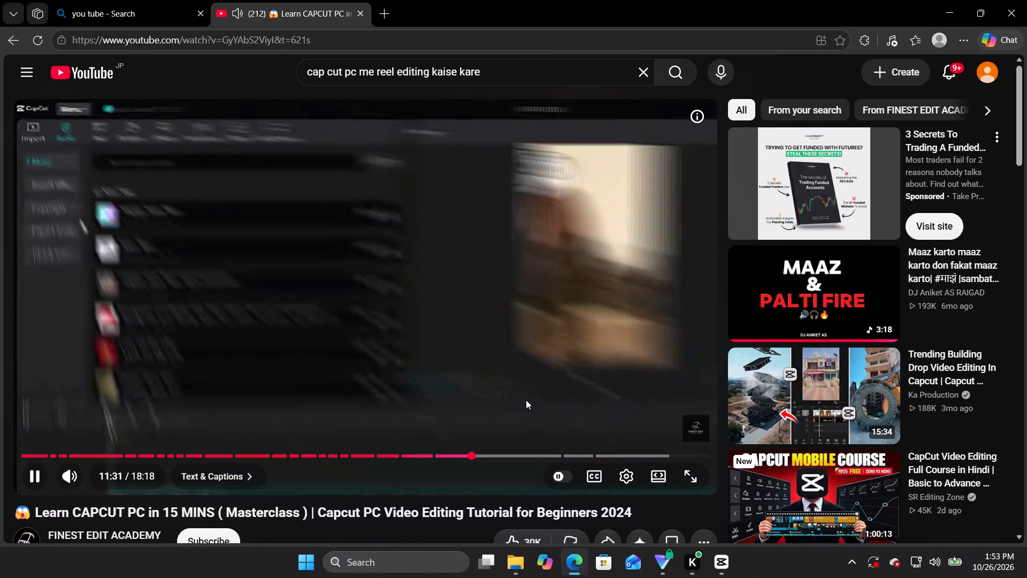
{"action": "left_click", "coordinate": [403, 353]}
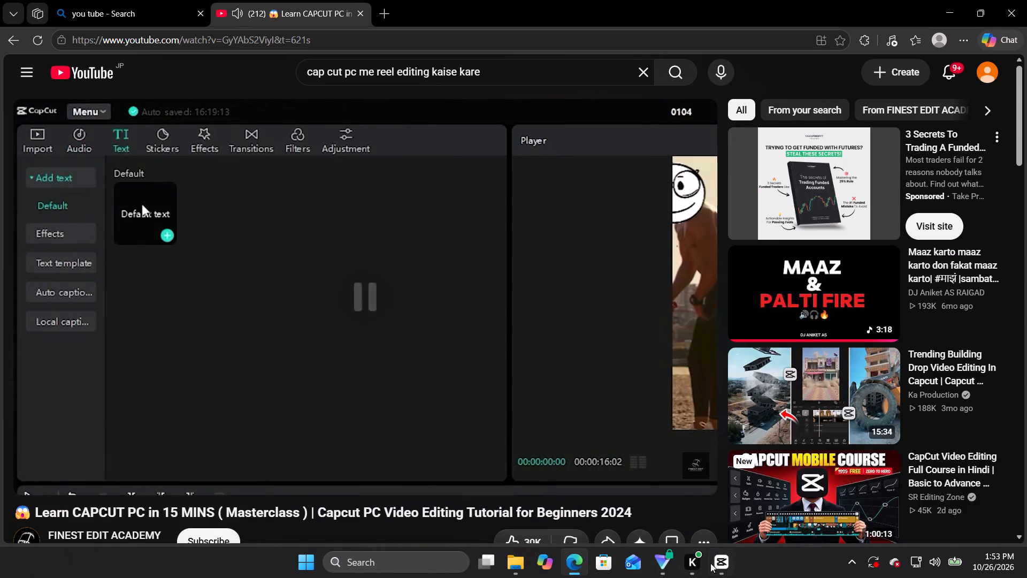
Return to CapCut, preview the Default text preset over the video, and dismiss the shortcut-conflict notification.
{"action": "left_click", "coordinate": [570, 575]}
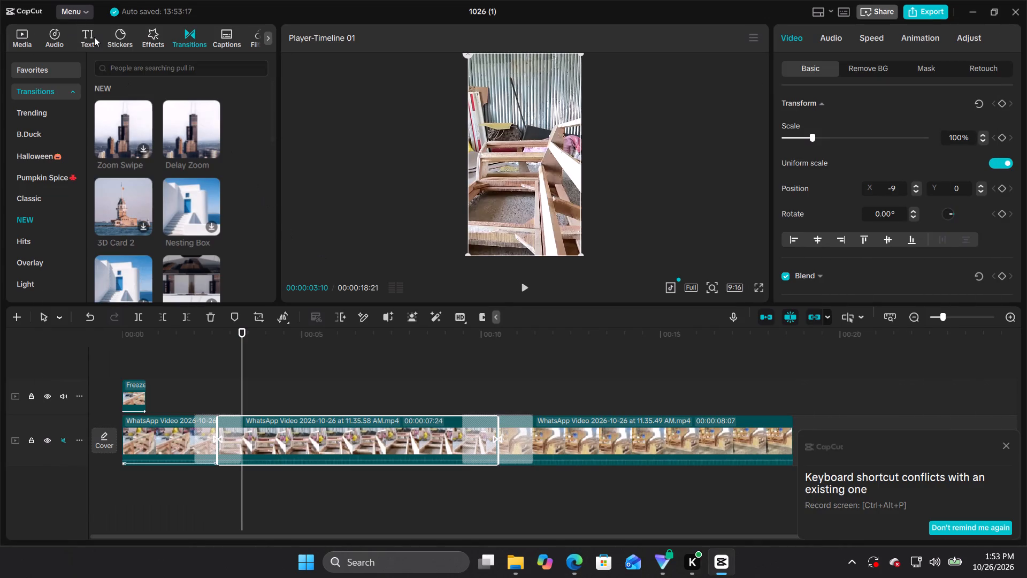
{"action": "left_click", "coordinate": [94, 37]}
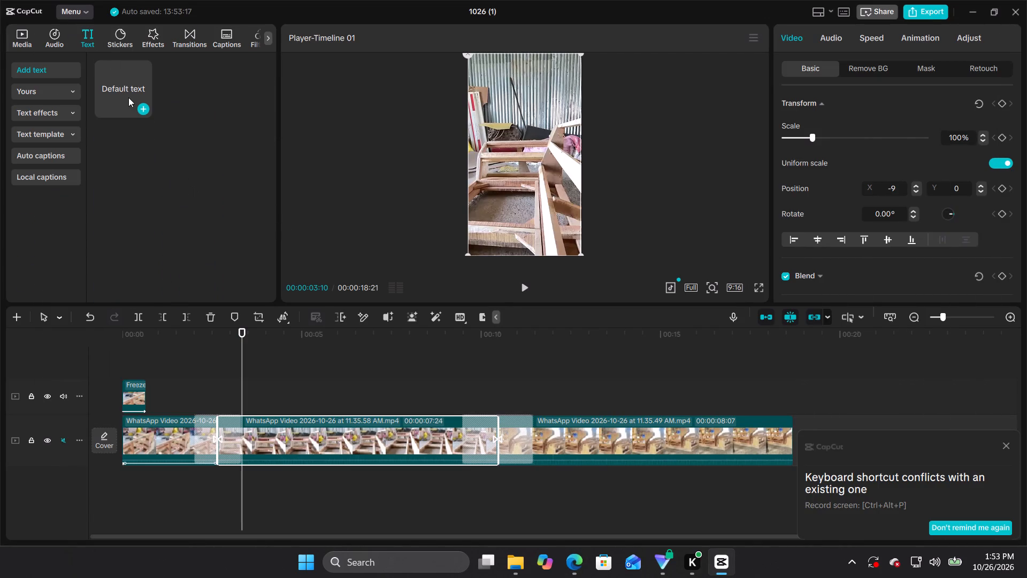
{"action": "left_click", "coordinate": [128, 97]}
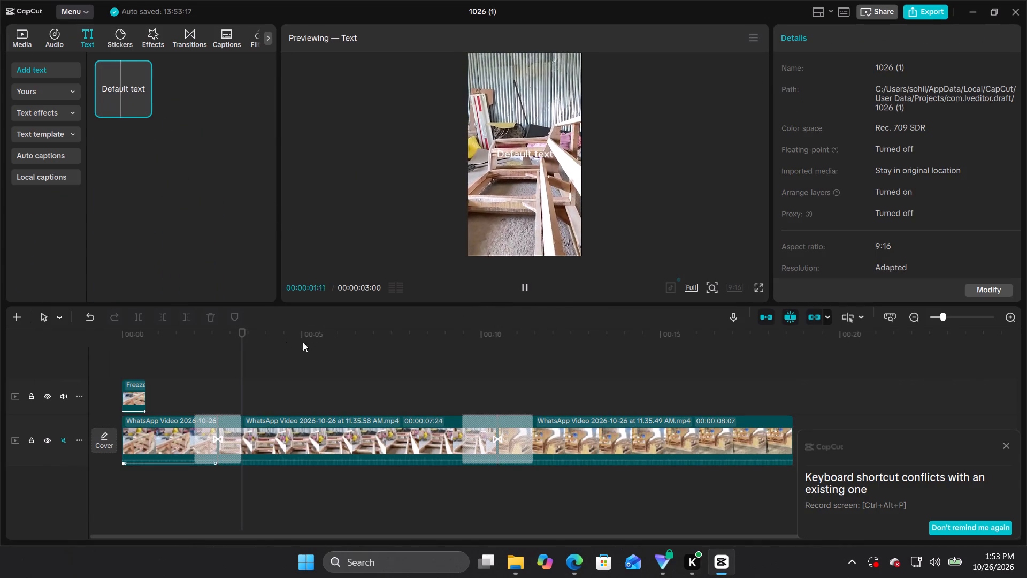
{"action": "left_click", "coordinate": [517, 152]}
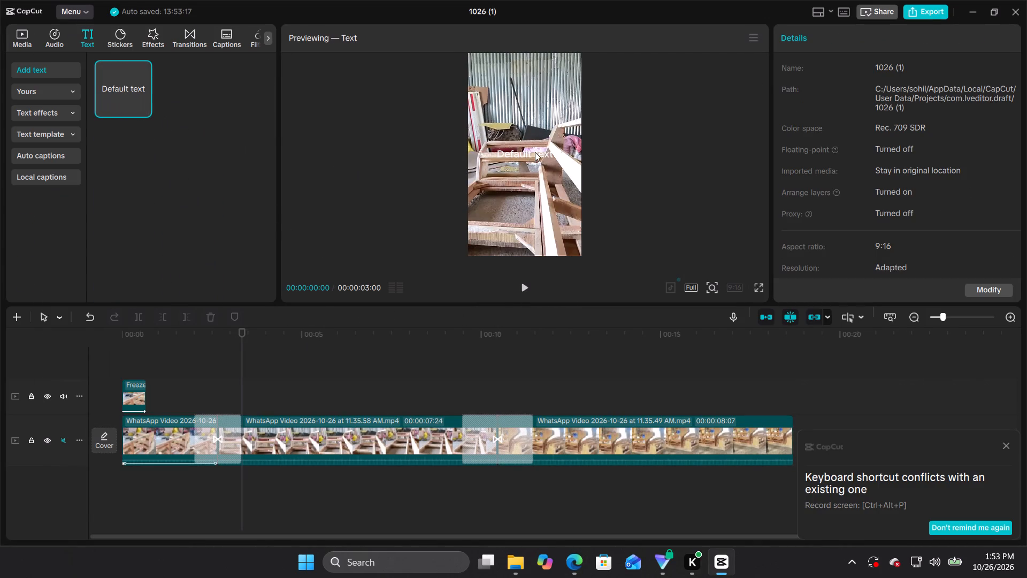
{"action": "left_click", "coordinate": [535, 152]}
{"action": "left_click", "coordinate": [129, 93]}
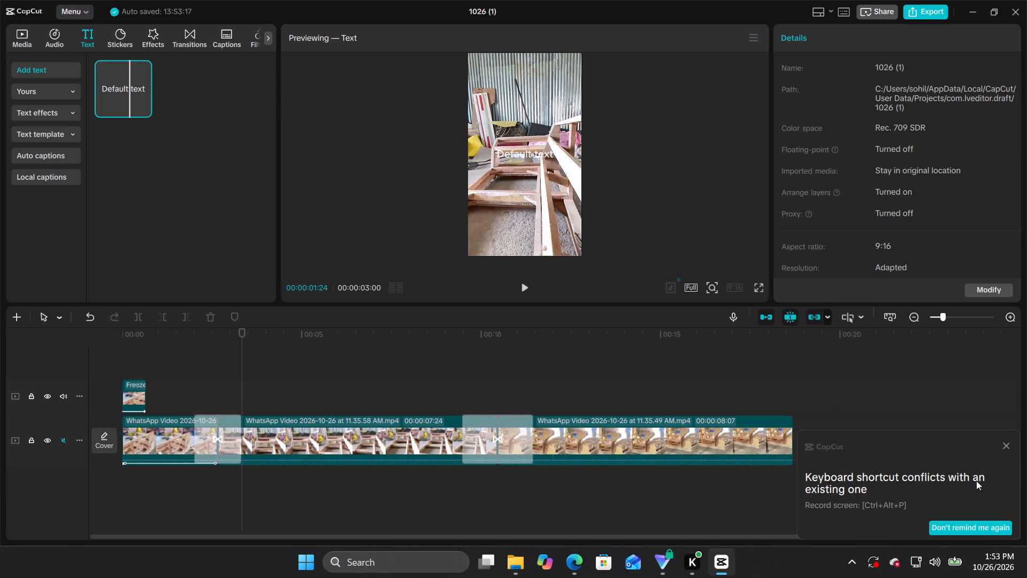
{"action": "left_click", "coordinate": [1009, 443]}
{"action": "left_click", "coordinate": [1009, 449]}
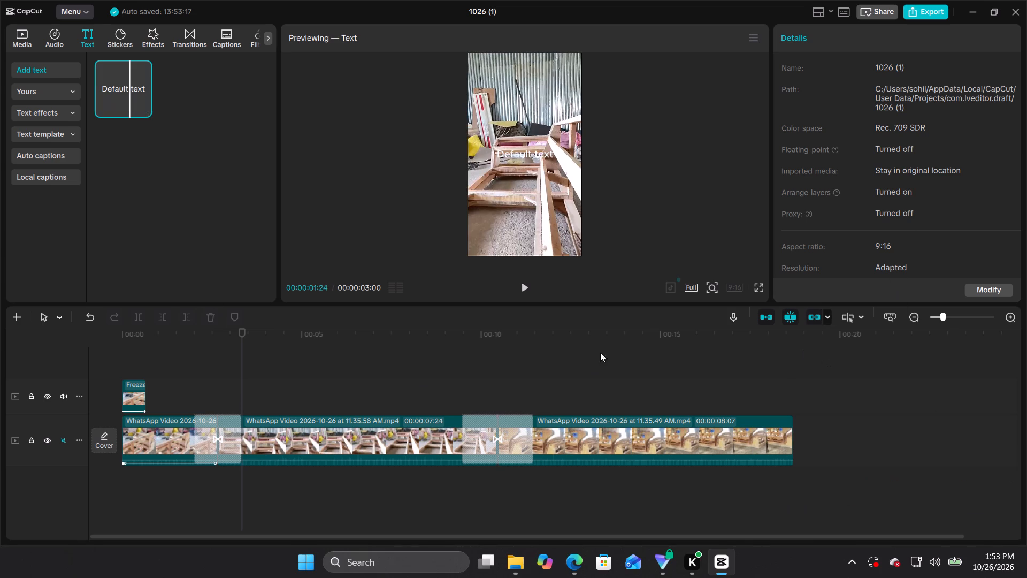
{"action": "left_click_drag", "start_coordinate": [240, 347], "coordinate": [293, 351]}
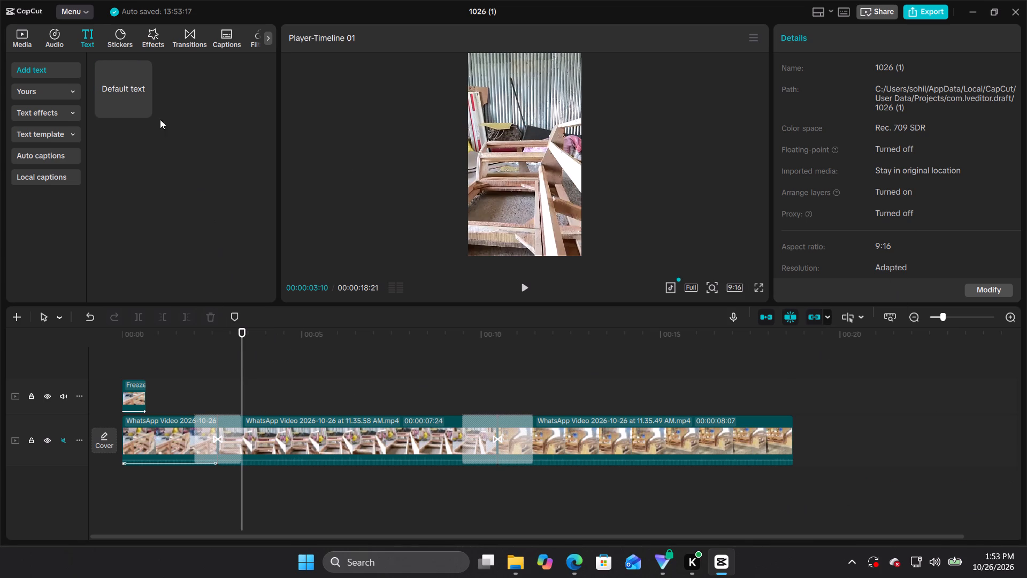
{"action": "left_click", "coordinate": [110, 82]}
{"action": "right_click", "coordinate": [110, 82]}
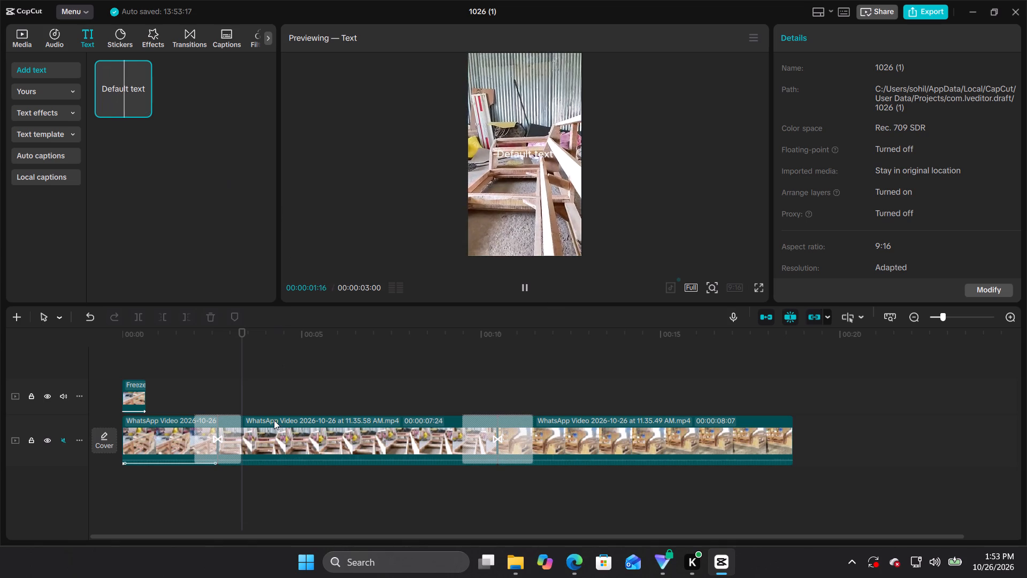
Switch to the tutorial in Edge and watch how default text is placed on the timeline, pausing at 11:36.
{"action": "left_click", "coordinate": [571, 567]}
{"action": "left_click", "coordinate": [400, 319]}
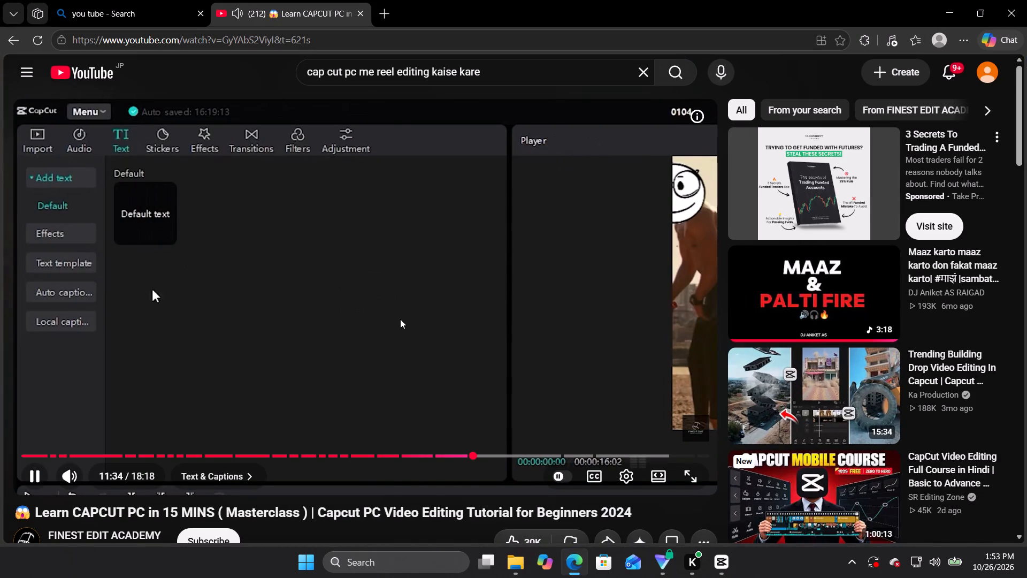
{"action": "left_click", "coordinate": [400, 319]}
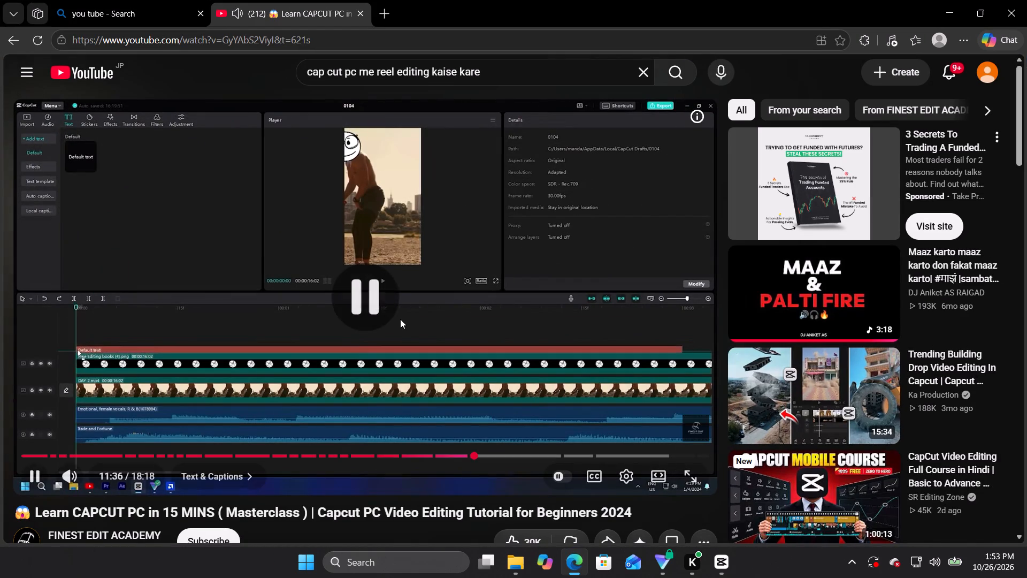
{"action": "left_click", "coordinate": [590, 567]}
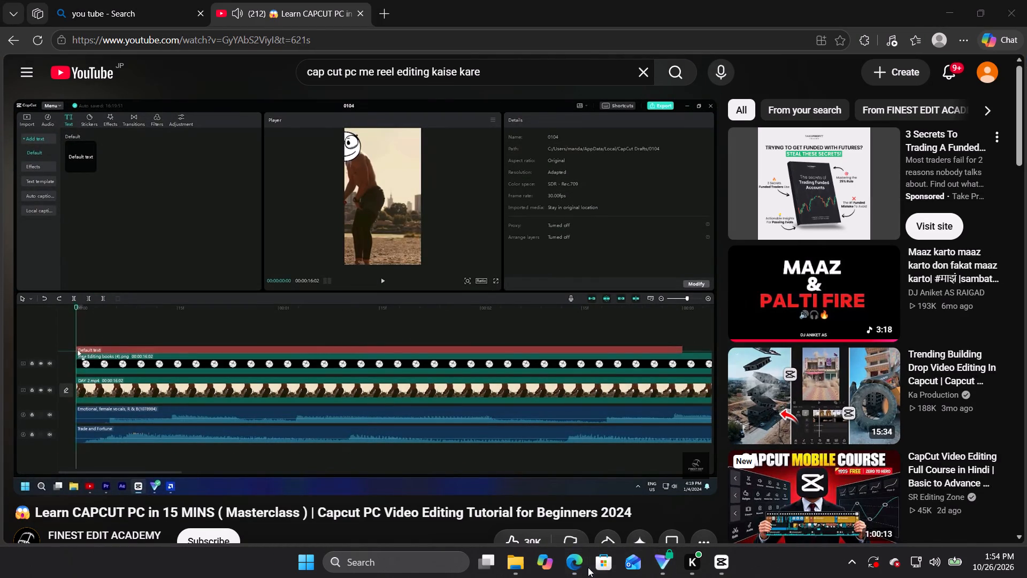
Return to CapCut and add Default text just after the first transition, on a track directly above the main video clips.
{"action": "left_click", "coordinate": [712, 571]}
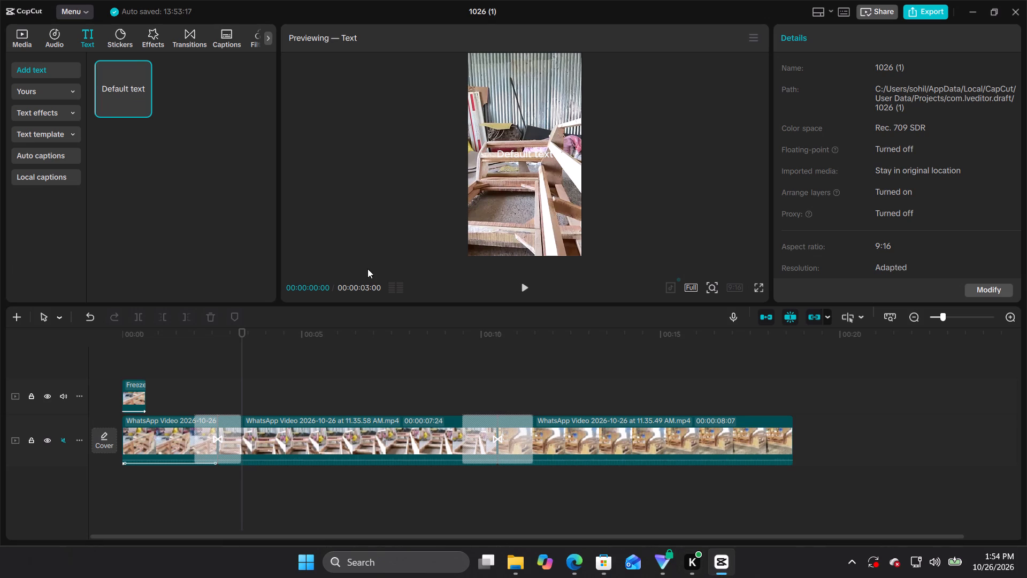
{"action": "left_click_drag", "start_coordinate": [139, 98], "coordinate": [217, 410]}
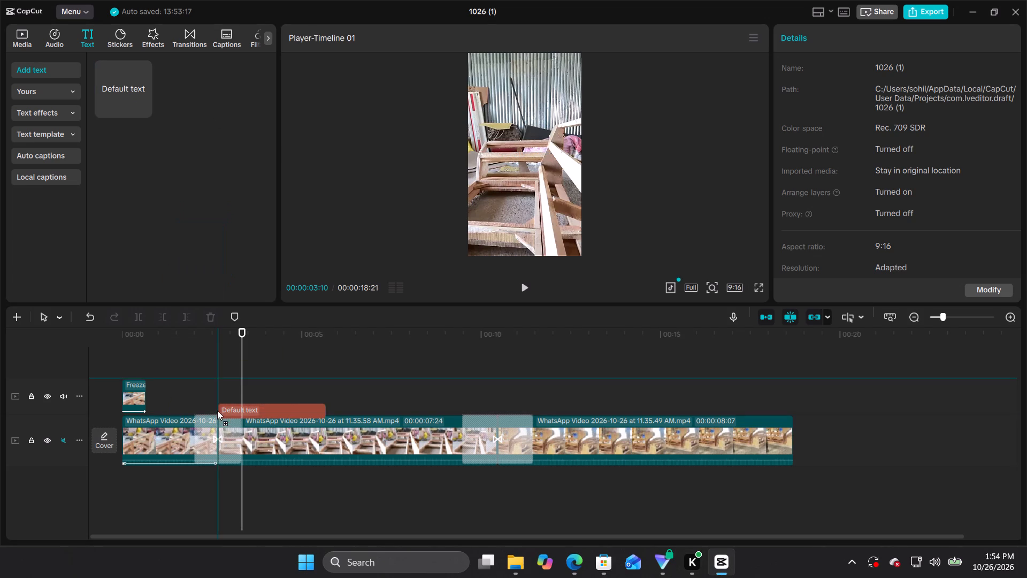
{"action": "left_click_drag", "start_coordinate": [217, 410], "coordinate": [243, 407]}
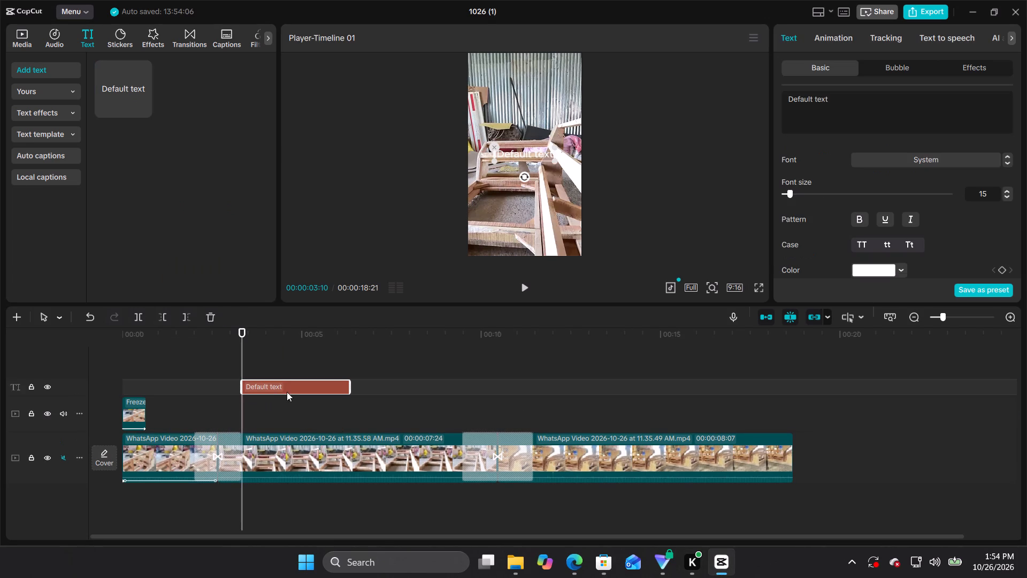
{"action": "left_click_drag", "start_coordinate": [284, 385], "coordinate": [277, 420]}
{"action": "left_click_drag", "start_coordinate": [291, 390], "coordinate": [292, 391]}
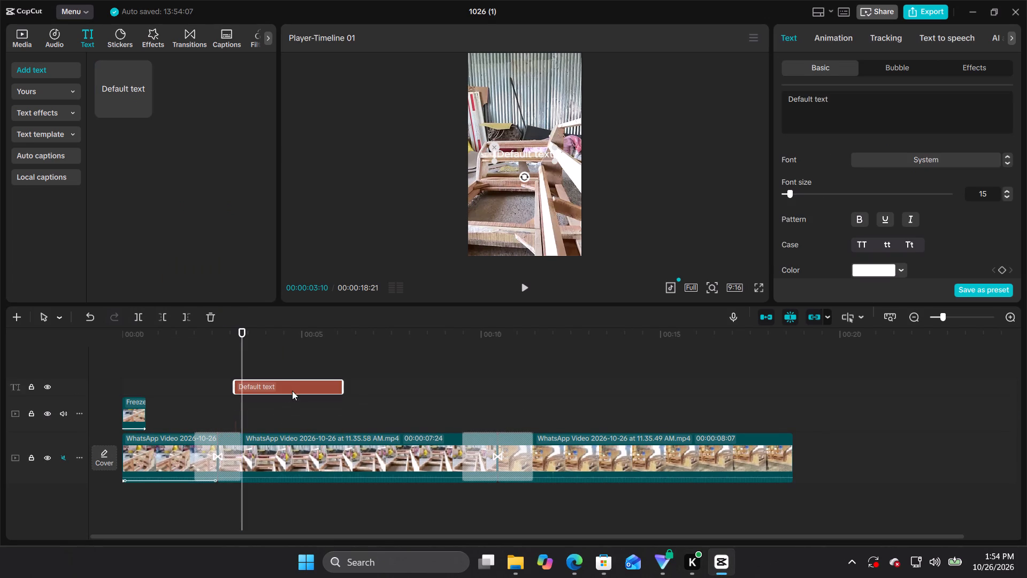
{"action": "left_click_drag", "start_coordinate": [292, 391], "coordinate": [303, 429]}
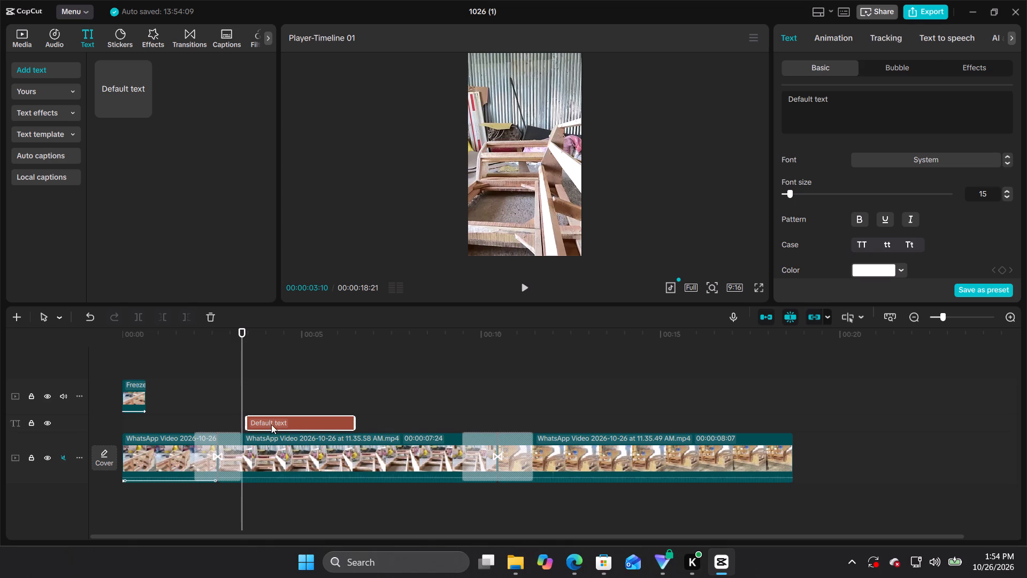
{"action": "left_click", "coordinate": [269, 417]}
{"action": "left_click", "coordinate": [298, 422]}
{"action": "double_click", "coordinate": [285, 423]}
Watch the tutorial's part on basic text settings in Edge and examine the Default text clip's Basic properties in CapCut.
{"action": "left_click", "coordinate": [574, 552]}
{"action": "left_click", "coordinate": [440, 217]}
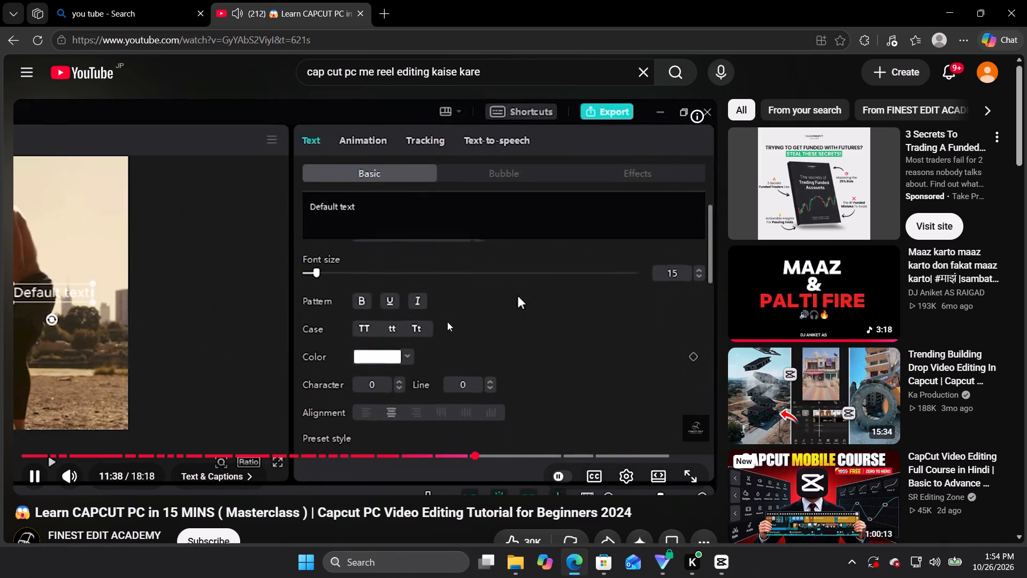
{"action": "left_click", "coordinate": [447, 322]}
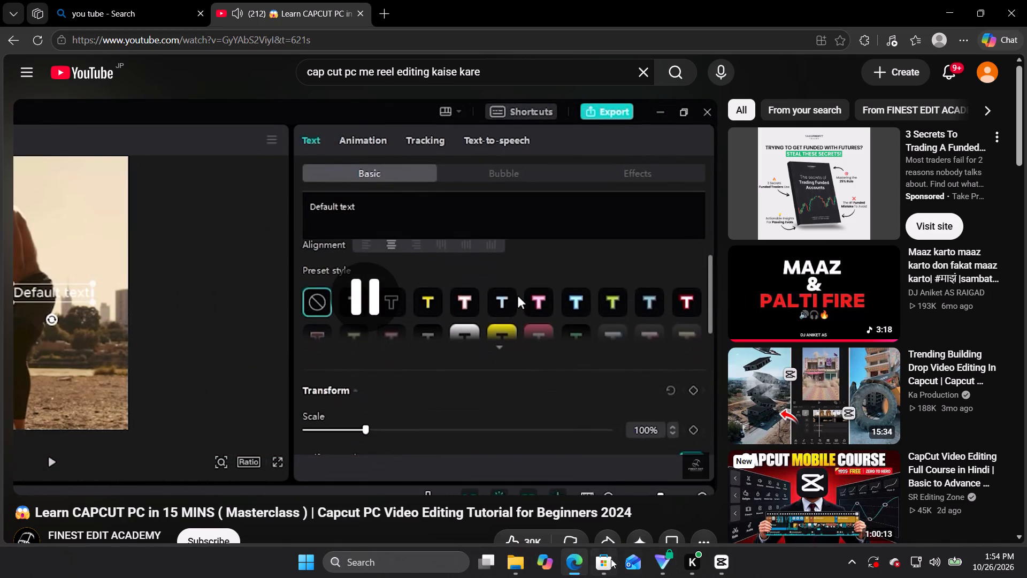
{"action": "left_click", "coordinate": [711, 571]}
{"action": "scroll", "coordinate": [880, 248], "scroll_direction": "down", "scroll_amount": 1}
{"action": "scroll", "coordinate": [881, 247], "scroll_direction": "up", "scroll_amount": 1}
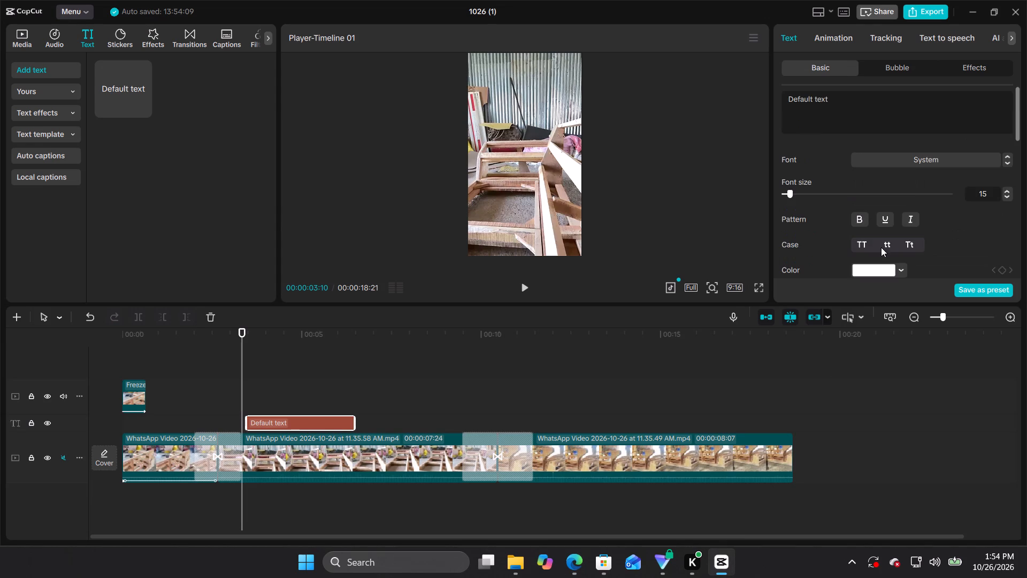
{"action": "scroll", "coordinate": [870, 237], "scroll_direction": "down", "scroll_amount": 1}
Resume the tutorial in Edge and skip ahead to the Effects, Stickers & Transitions chapter at about 14:33.
{"action": "left_click", "coordinate": [568, 561]}
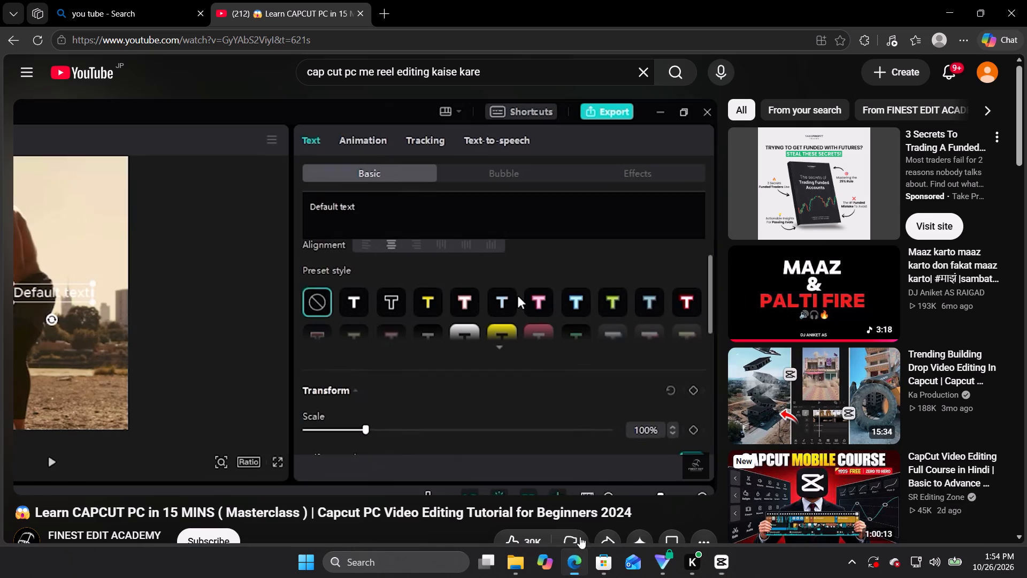
{"action": "left_click", "coordinate": [486, 231]}
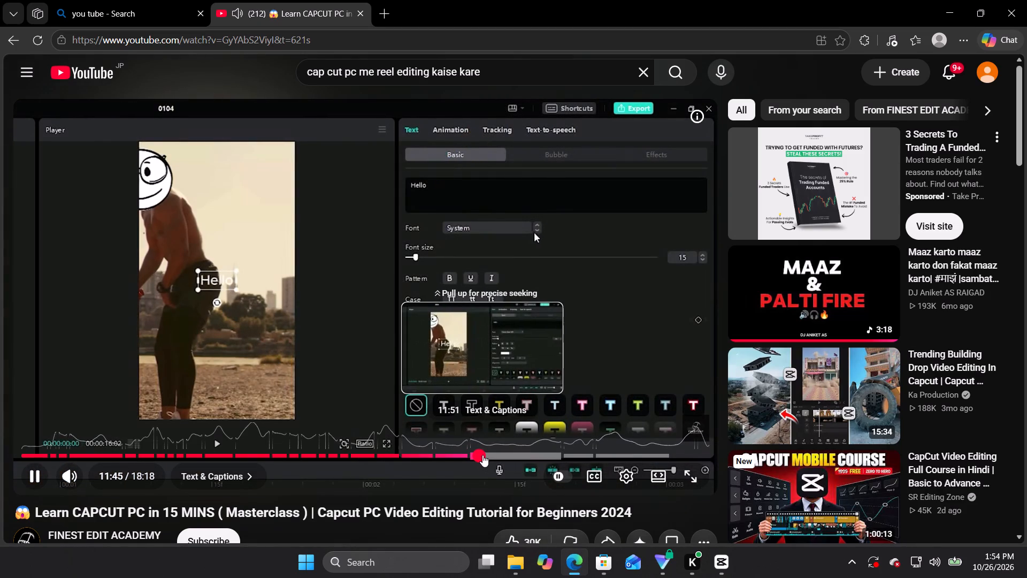
{"action": "left_click_drag", "start_coordinate": [486, 448], "coordinate": [577, 458]}
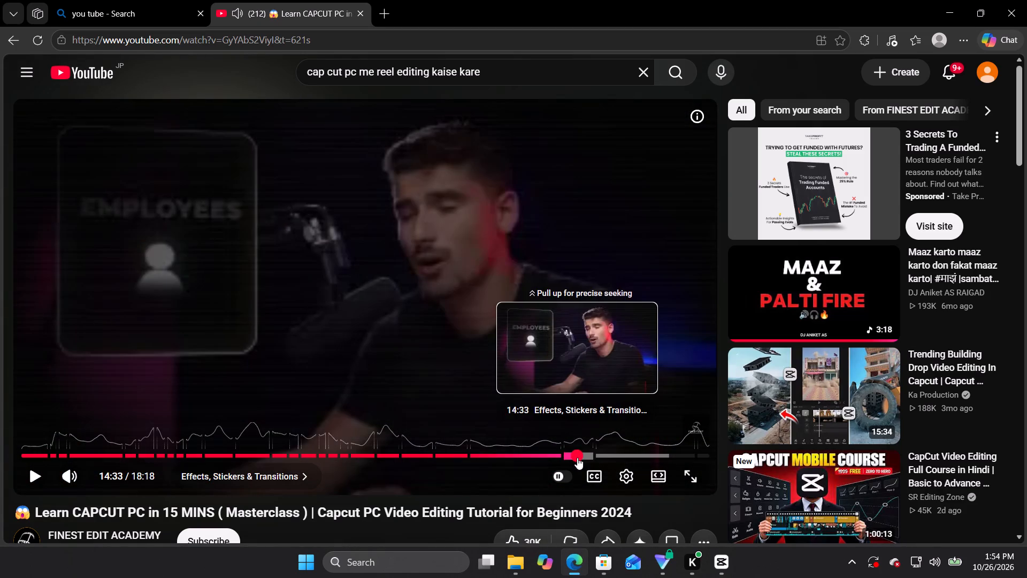
Skip forward through the tutorial to the Trending Project Time chapter and pause where a font is chosen for the text.
{"action": "left_click_drag", "start_coordinate": [577, 458], "coordinate": [566, 457]}
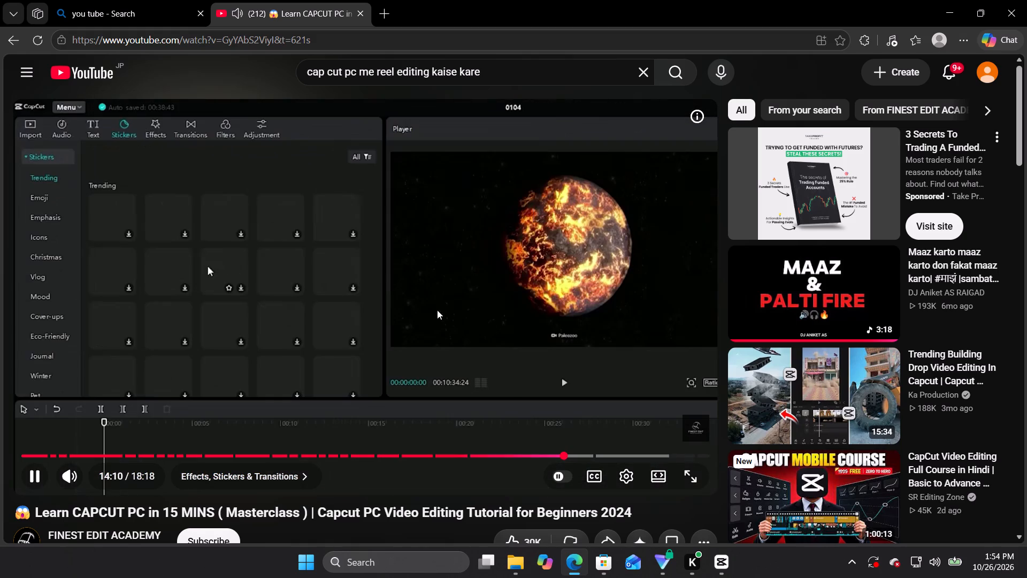
{"action": "left_click_drag", "start_coordinate": [562, 447], "coordinate": [565, 456]}
{"action": "left_click_drag", "start_coordinate": [565, 456], "coordinate": [579, 456]}
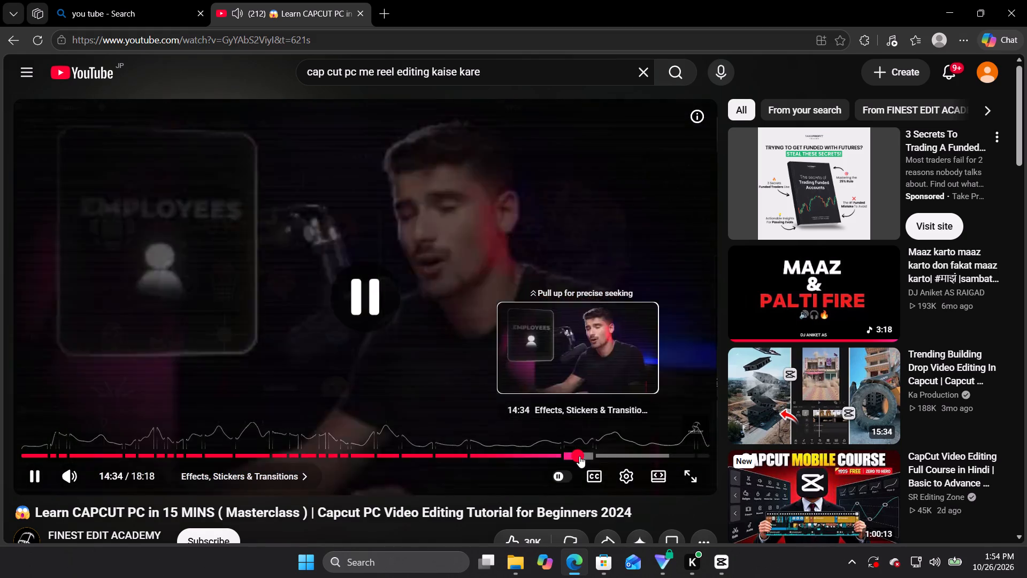
{"action": "left_click_drag", "start_coordinate": [579, 456], "coordinate": [584, 455]}
{"action": "left_click_drag", "start_coordinate": [585, 455], "coordinate": [592, 455]}
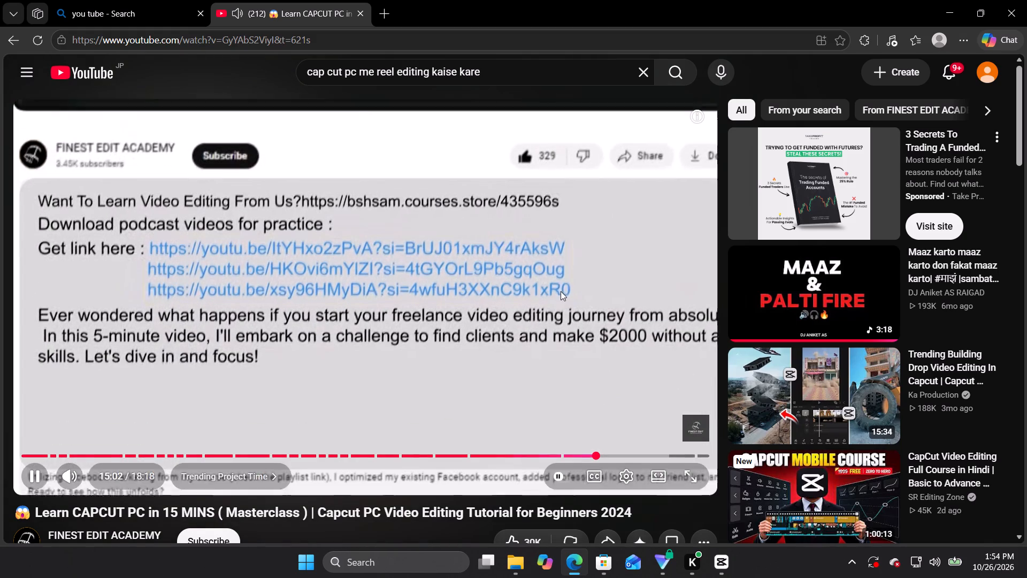
{"action": "key", "text": "Right"}
{"action": "key", "text": "Right"}
{"action": "key", "text": "Right"}
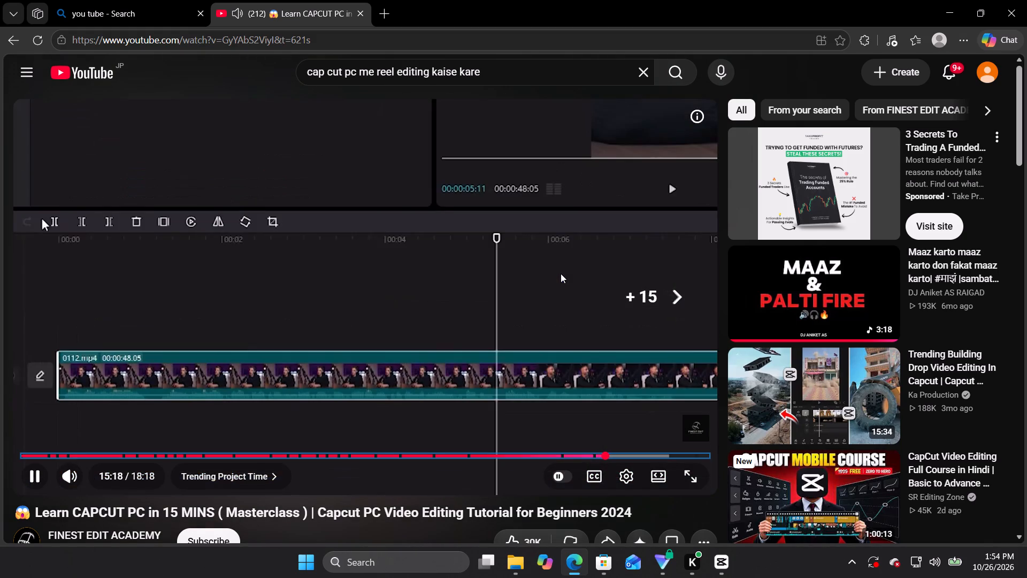
{"action": "key", "text": "Right"}
{"action": "key", "text": "Right"}
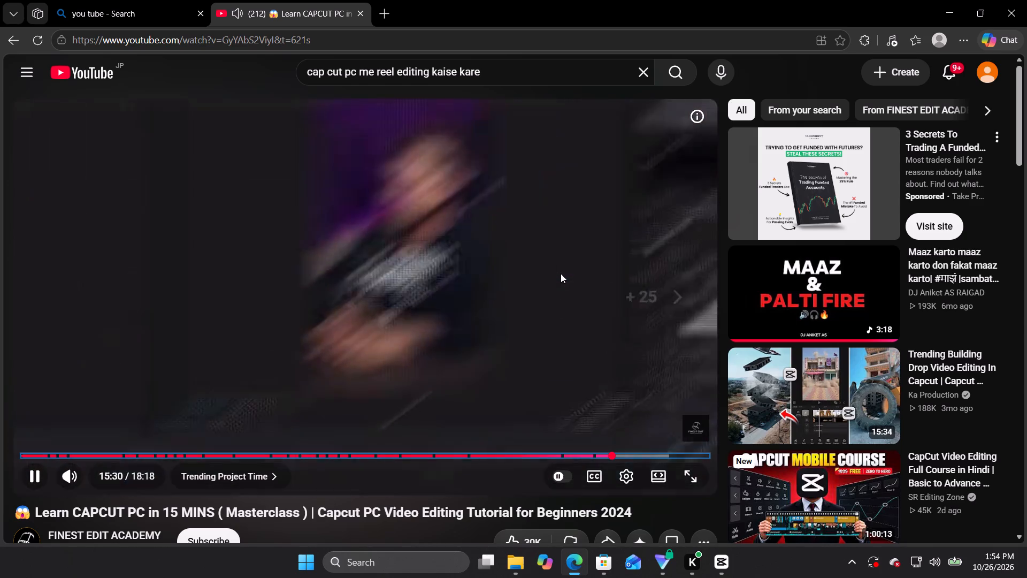
{"action": "key", "text": "Left"}
{"action": "key", "text": "Left"}
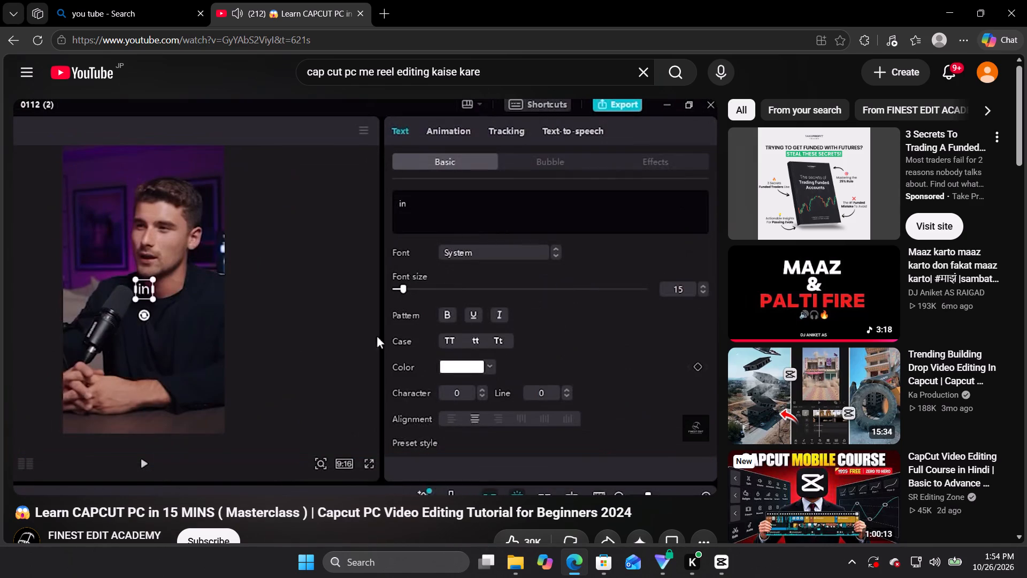
{"action": "key", "text": "space"}
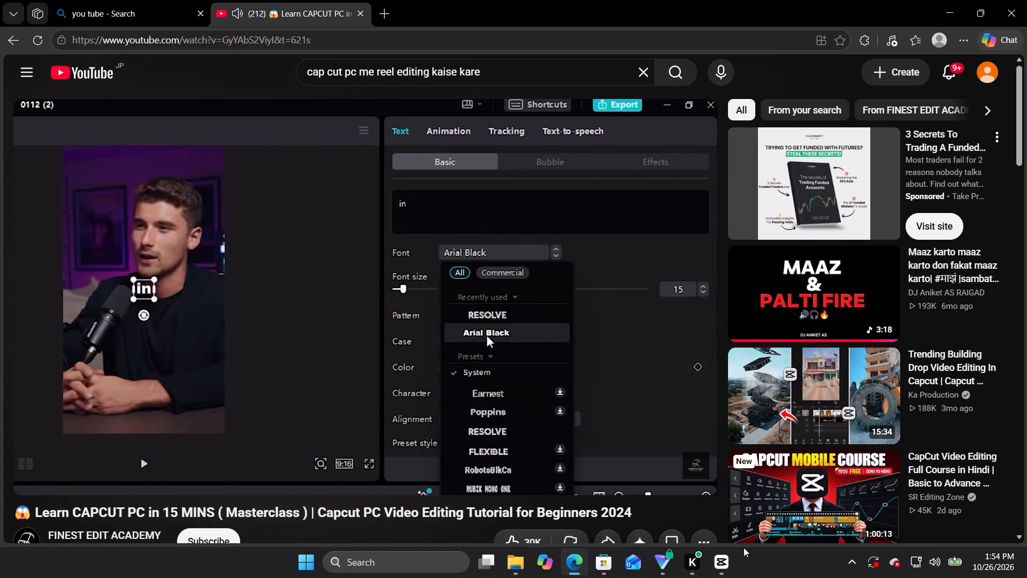
Return to CapCut and replace the wording of the Default text clip with "shah furniture".
{"action": "left_click", "coordinate": [729, 564]}
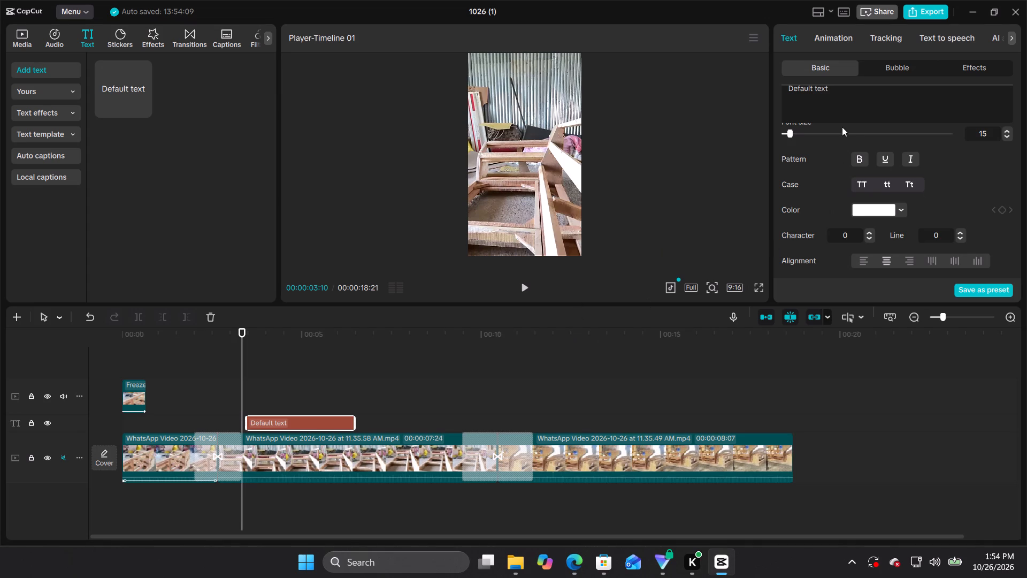
{"action": "left_click", "coordinate": [825, 92]}
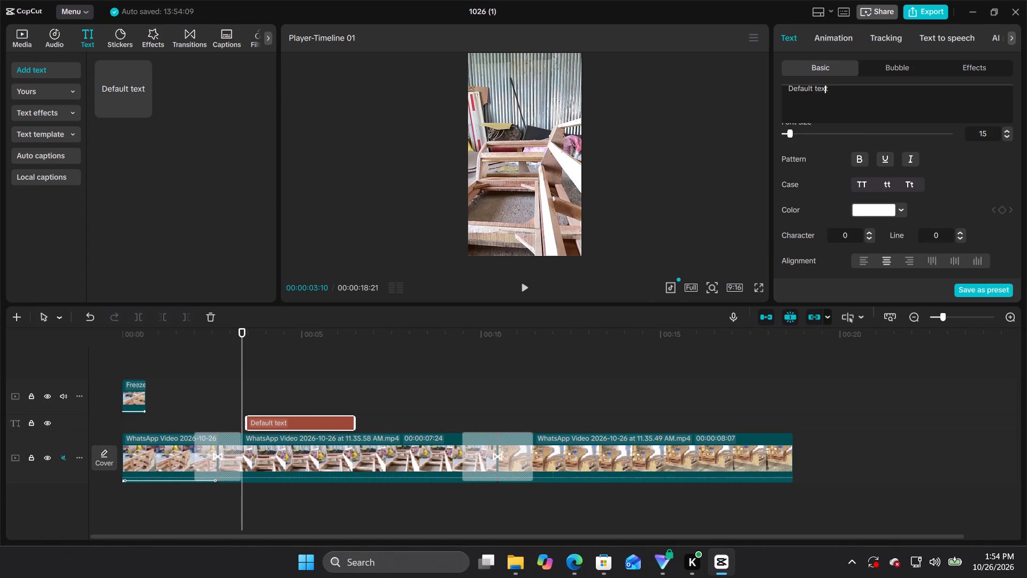
{"action": "double_click", "coordinate": [839, 90]}
{"action": "key", "text": "BackSpace"}
{"action": "key", "text": "BackSpace"}
{"action": "key", "text": "BackSpace"}
{"action": "key", "text": "BackSpace"}
{"action": "key", "text": "BackSpace"}
{"action": "key", "text": "BackSpace"}
{"action": "key", "text": "BackSpace"}
{"action": "key", "text": "BackSpace"}
{"action": "key", "text": "BackSpace"}
{"action": "type", "text": "shah"}
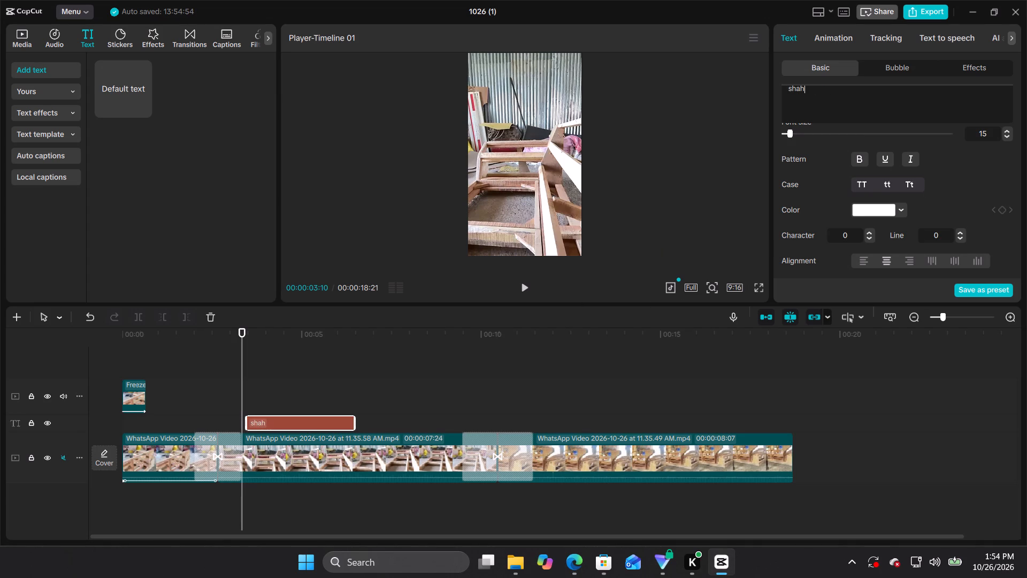
{"action": "key", "text": "space"}
{"action": "type", "text": "frunich"}
{"action": "key", "text": "r"}
{"action": "key", "text": "BackSpace"}
{"action": "key", "text": "BackSpace"}
{"action": "key", "text": "BackSpace"}
{"action": "key", "text": "BackSpace"}
{"action": "key", "text": "BackSpace"}
{"action": "key", "text": "BackSpace"}
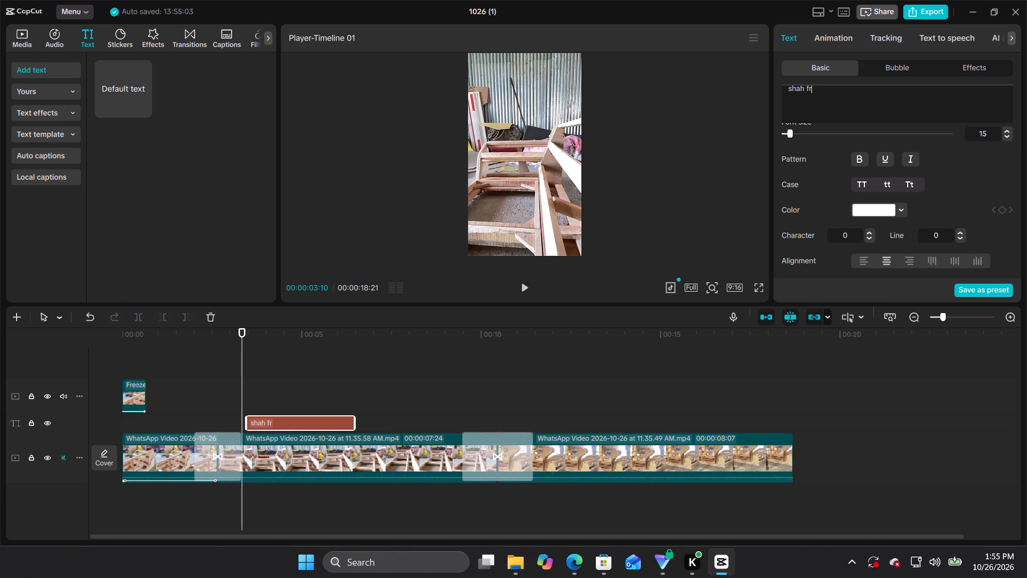
{"action": "type", "text": "fur"}
{"action": "key", "text": "n"}
{"action": "key", "text": "i"}
{"action": "type", "text": "ture"}
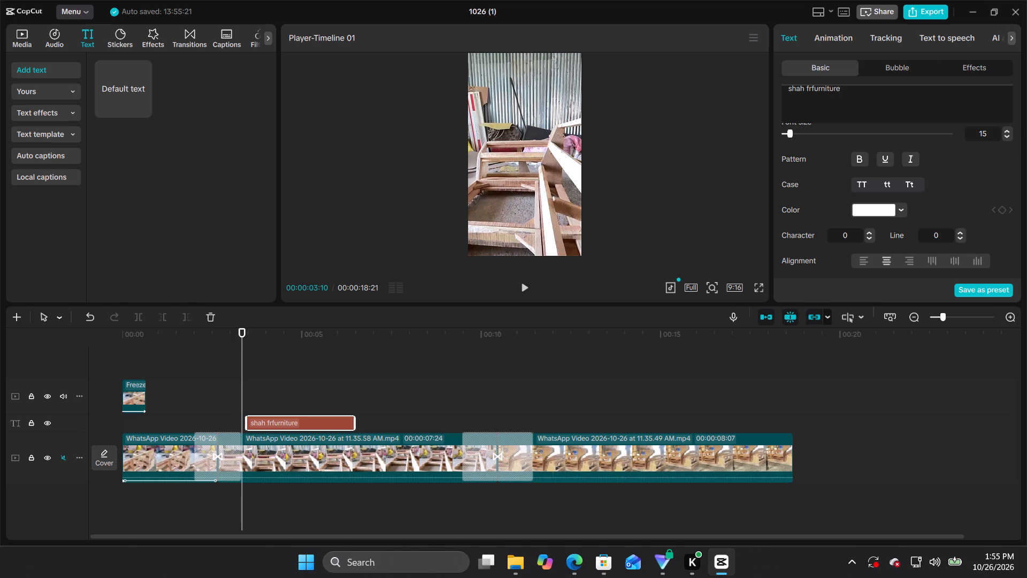
{"action": "key", "text": "BackSpace"}
{"action": "key", "text": "BackSpace"}
{"action": "key", "text": "BackSpace"}
{"action": "key", "text": "BackSpace"}
{"action": "key", "text": "BackSpace"}
{"action": "key", "text": "BackSpace"}
{"action": "key", "text": "BackSpace"}
{"action": "key", "text": "BackSpace"}
{"action": "key", "text": "BackSpace"}
{"action": "key", "text": "BackSpace"}
{"action": "type", "text": "ur"}
{"action": "type", "text": "ni"}
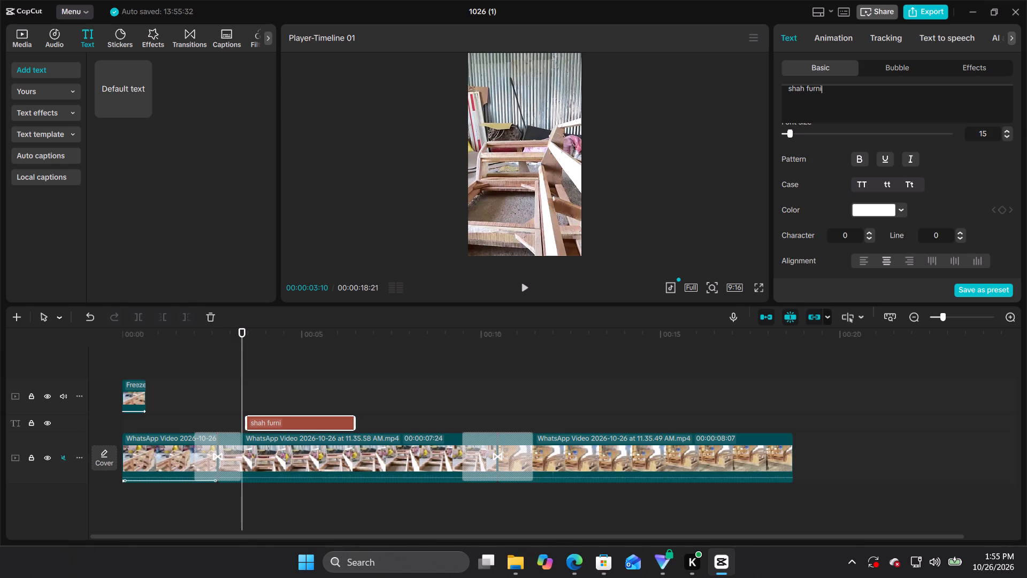
{"action": "type", "text": "ture"}
Switch to the tutorial in Edge and watch how the text is styled and its clip duplicated on the timeline.
{"action": "left_click", "coordinate": [561, 569]}
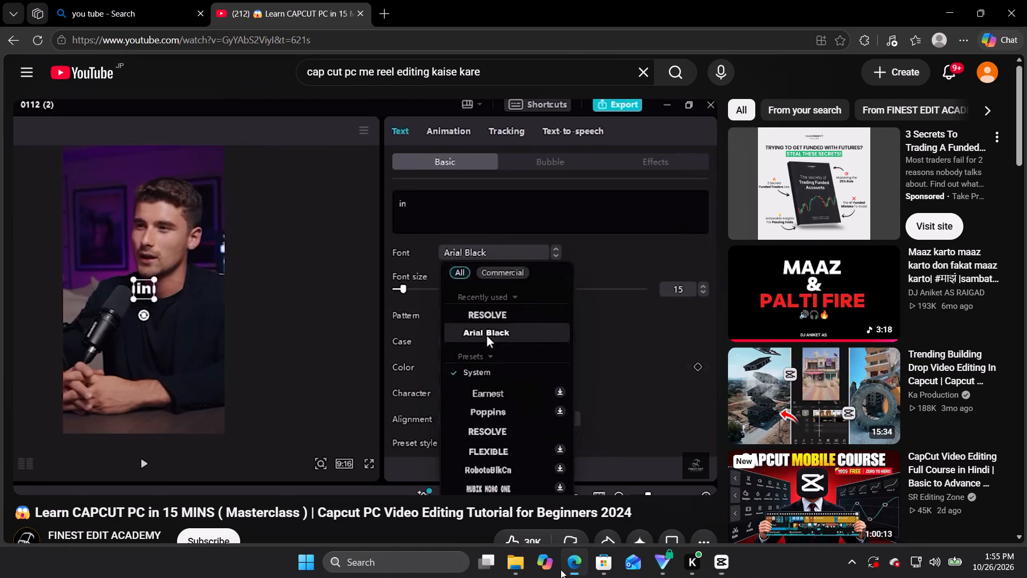
{"action": "left_click", "coordinate": [531, 387]}
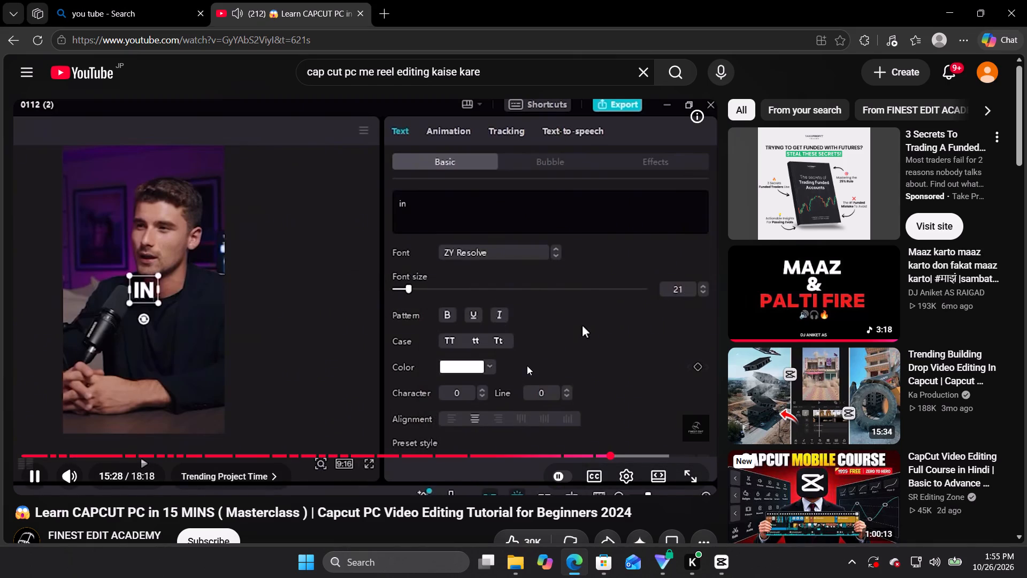
{"action": "left_click", "coordinate": [527, 366]}
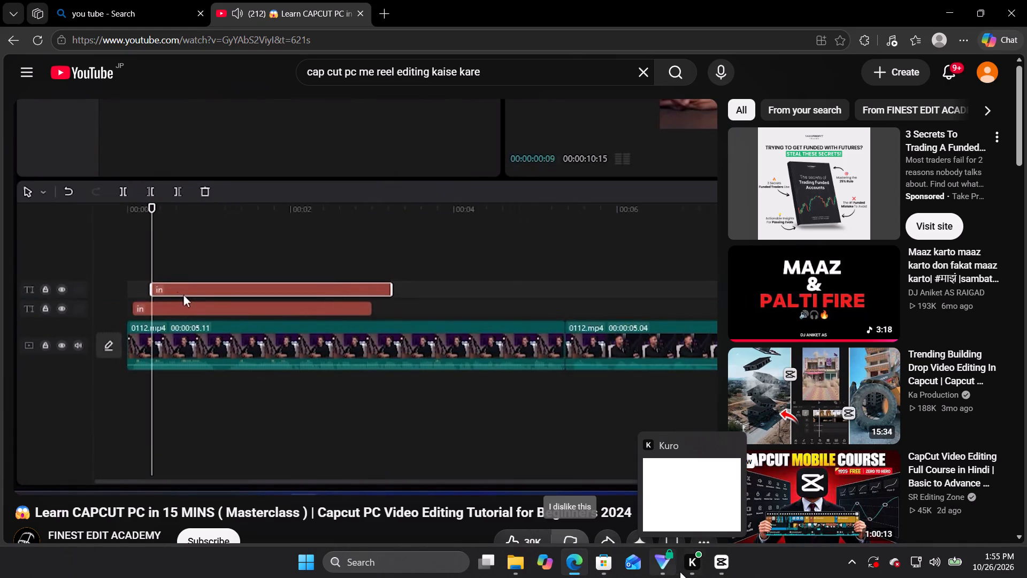
Return to CapCut, select the "shah furniture" text clip and examine the clip actions available for it.
{"action": "left_click", "coordinate": [715, 567]}
{"action": "left_click", "coordinate": [312, 421]}
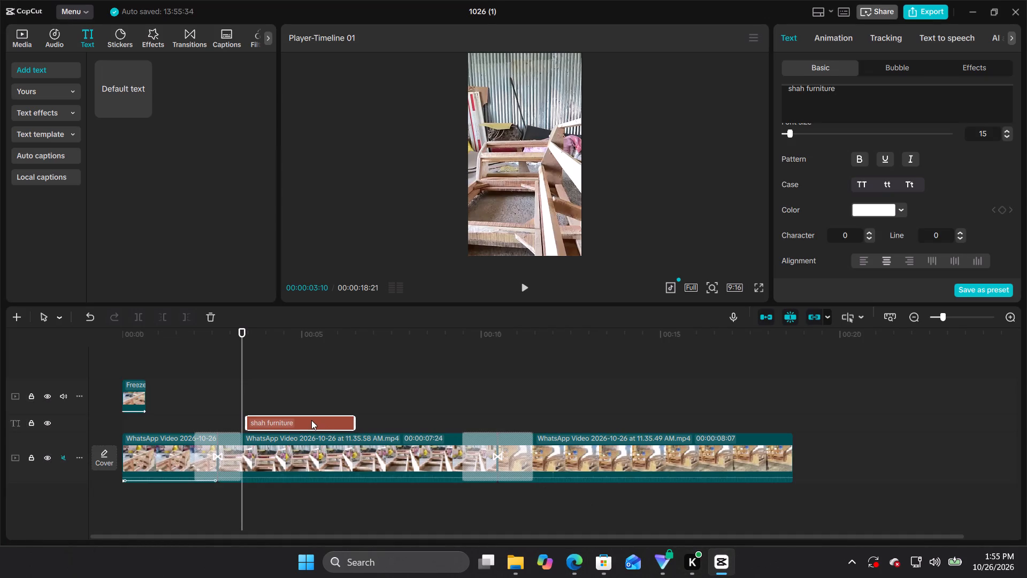
{"action": "right_click", "coordinate": [317, 424]}
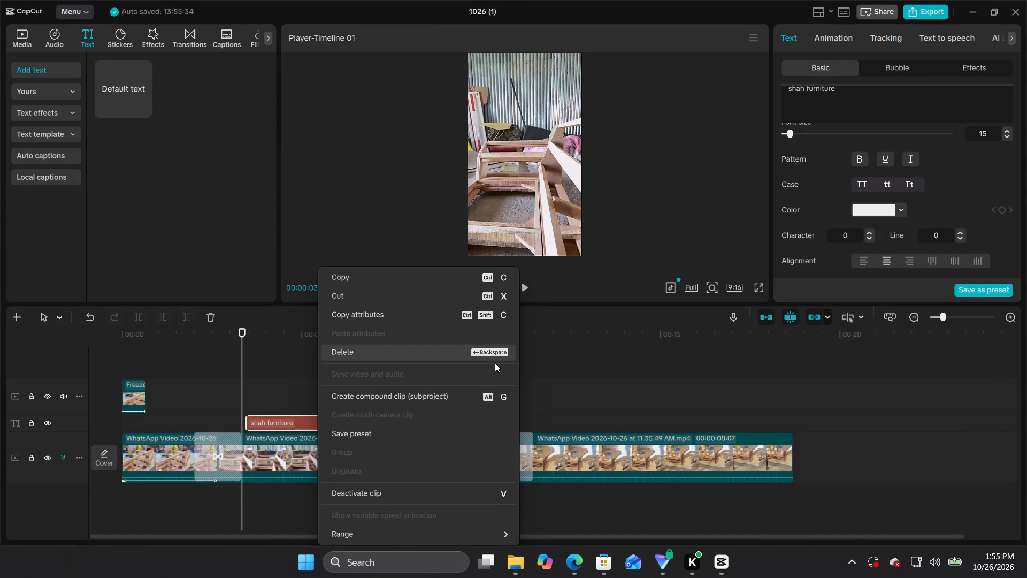
{"action": "left_click", "coordinate": [844, 14]}
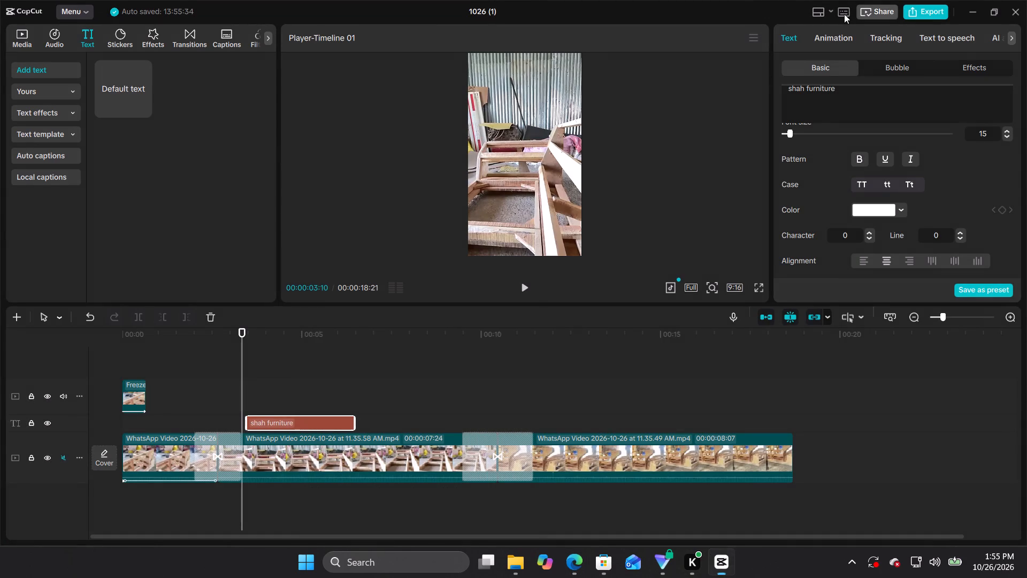
Open the keyboard shortcuts list, look through the Timeline shortcuts for a clip-duplicating command, and close it without changes.
{"action": "left_click", "coordinate": [844, 14]}
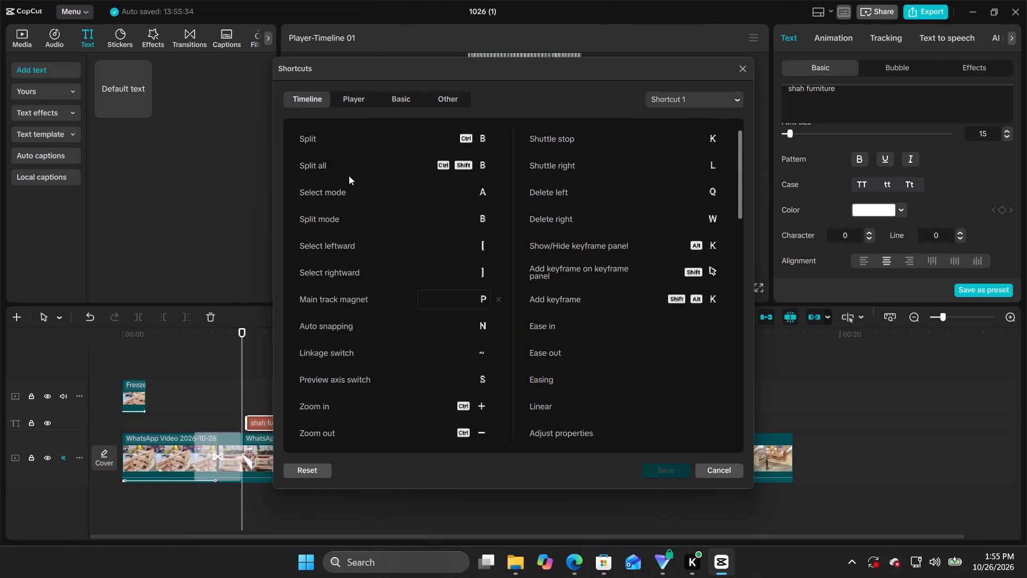
{"action": "scroll", "coordinate": [357, 245], "scroll_direction": "down", "scroll_amount": 2}
{"action": "scroll", "coordinate": [356, 331], "scroll_direction": "down", "scroll_amount": 1}
{"action": "scroll", "coordinate": [333, 422], "scroll_direction": "down", "scroll_amount": 3}
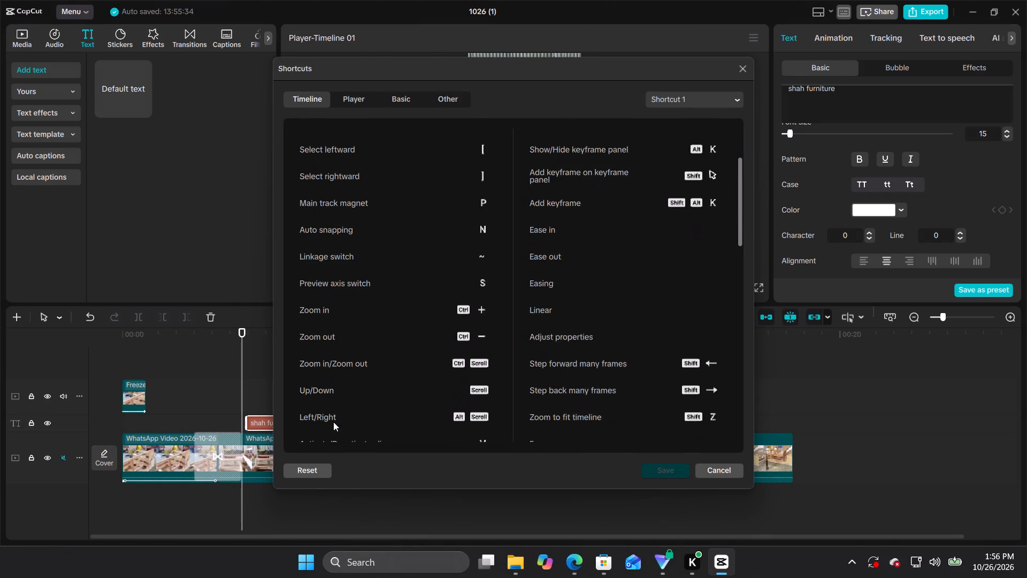
{"action": "scroll", "coordinate": [333, 422], "scroll_direction": "down", "scroll_amount": 6}
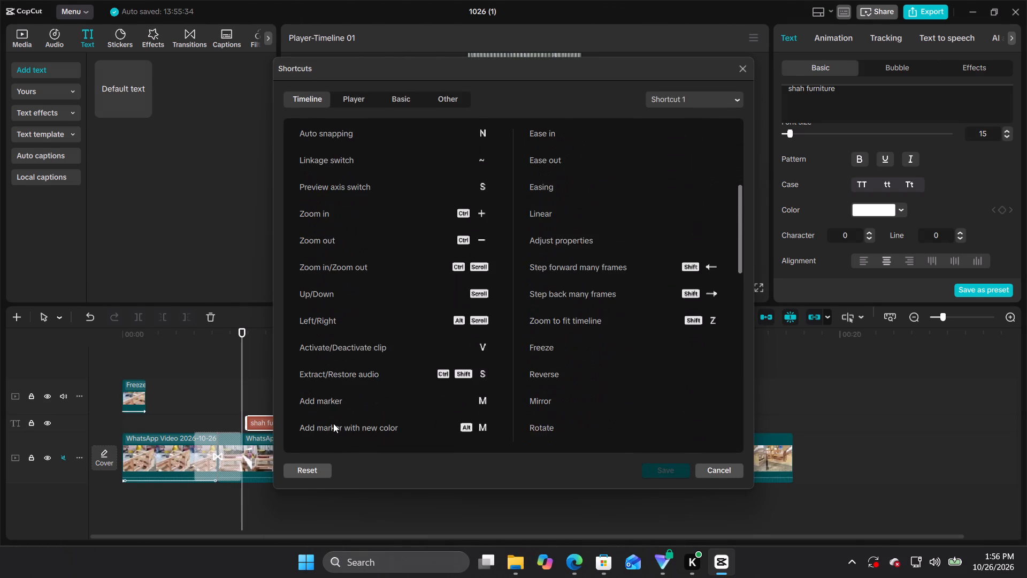
{"action": "scroll", "coordinate": [333, 423], "scroll_direction": "down", "scroll_amount": 7}
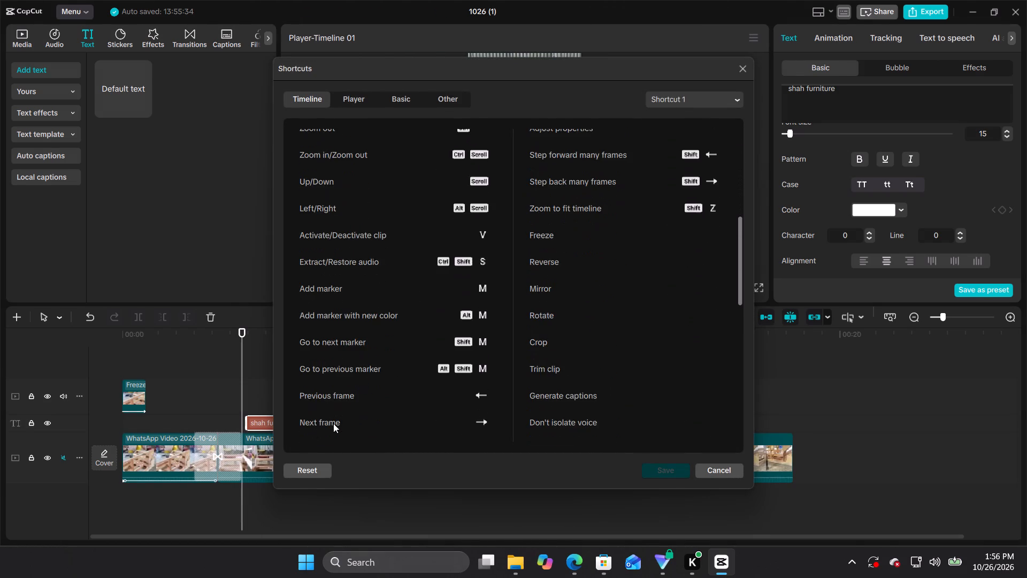
{"action": "scroll", "coordinate": [333, 423], "scroll_direction": "down", "scroll_amount": 9}
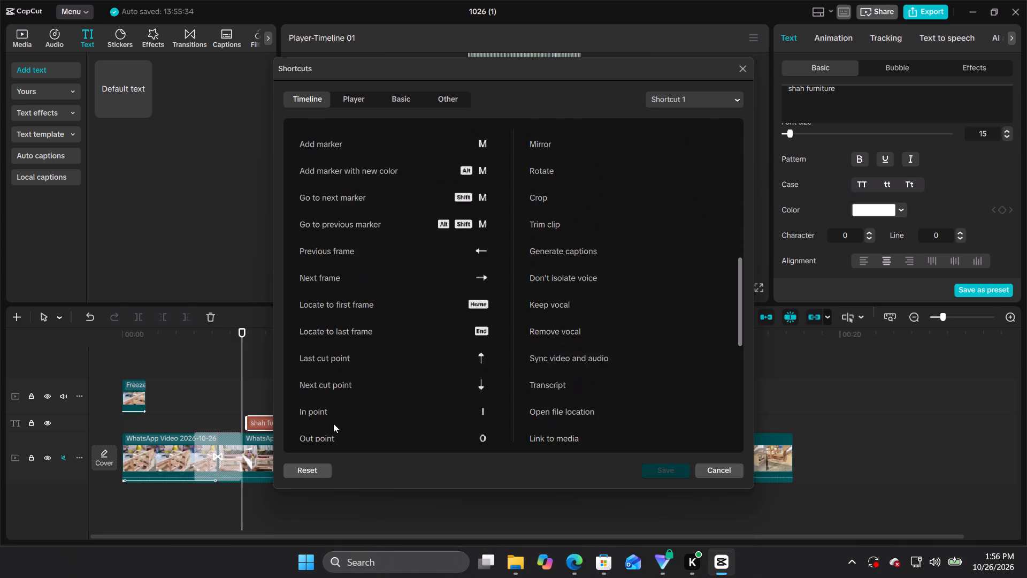
{"action": "scroll", "coordinate": [333, 423], "scroll_direction": "down", "scroll_amount": 2}
{"action": "scroll", "coordinate": [341, 416], "scroll_direction": "up", "scroll_amount": 20}
{"action": "scroll", "coordinate": [341, 416], "scroll_direction": "up", "scroll_amount": 12}
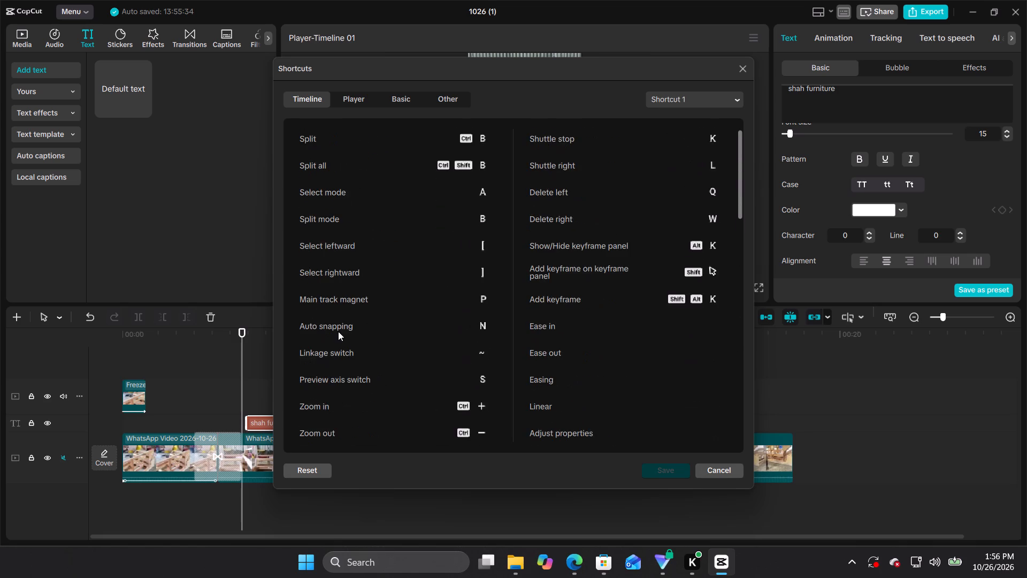
{"action": "scroll", "coordinate": [338, 331], "scroll_direction": "up", "scroll_amount": 3}
{"action": "scroll", "coordinate": [336, 325], "scroll_direction": "down", "scroll_amount": 20}
{"action": "scroll", "coordinate": [336, 325], "scroll_direction": "down", "scroll_amount": 11}
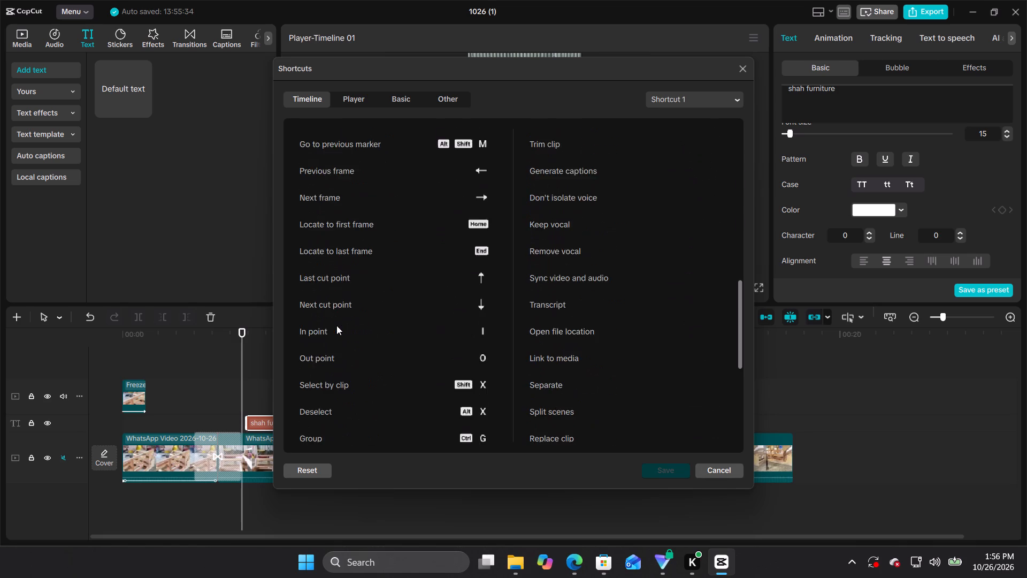
{"action": "scroll", "coordinate": [336, 325], "scroll_direction": "down", "scroll_amount": 6}
{"action": "scroll", "coordinate": [336, 325], "scroll_direction": "up", "scroll_amount": 1}
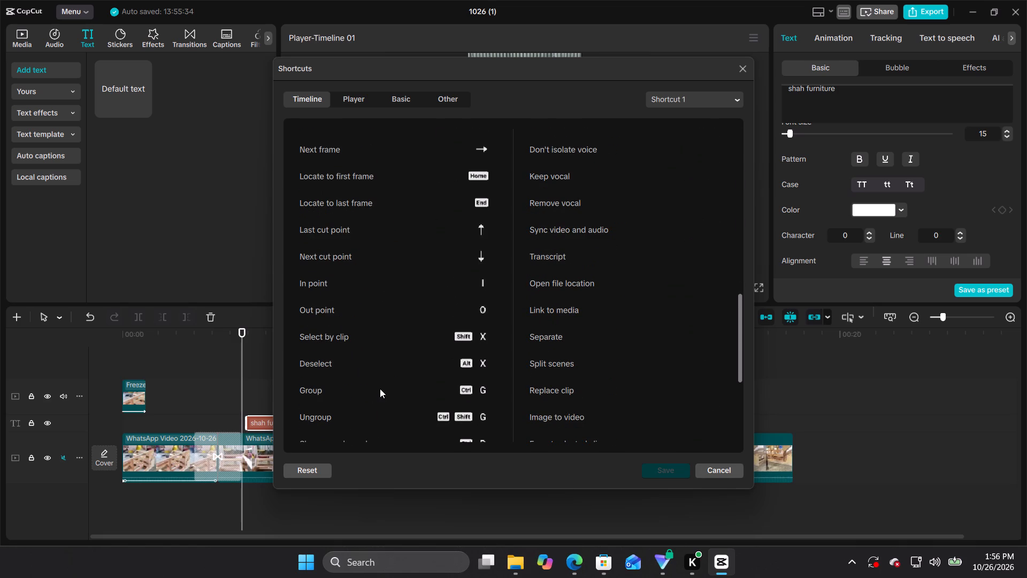
{"action": "scroll", "coordinate": [380, 389], "scroll_direction": "down", "scroll_amount": 2}
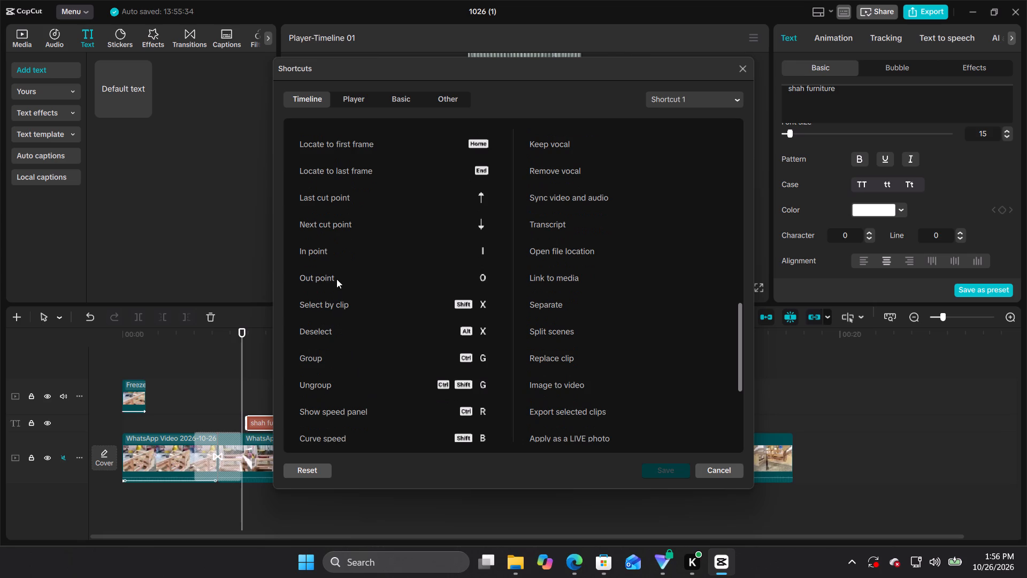
{"action": "scroll", "coordinate": [351, 282], "scroll_direction": "down", "scroll_amount": 16}
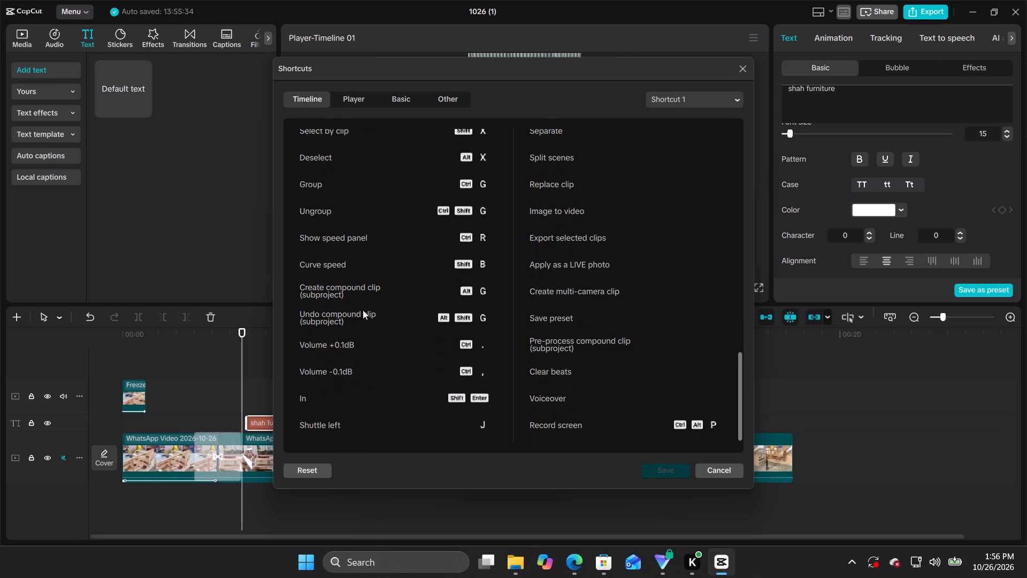
{"action": "scroll", "coordinate": [598, 388], "scroll_direction": "up", "scroll_amount": 3}
{"action": "scroll", "coordinate": [600, 389], "scroll_direction": "down", "scroll_amount": 3}
{"action": "scroll", "coordinate": [600, 389], "scroll_direction": "up", "scroll_amount": 4}
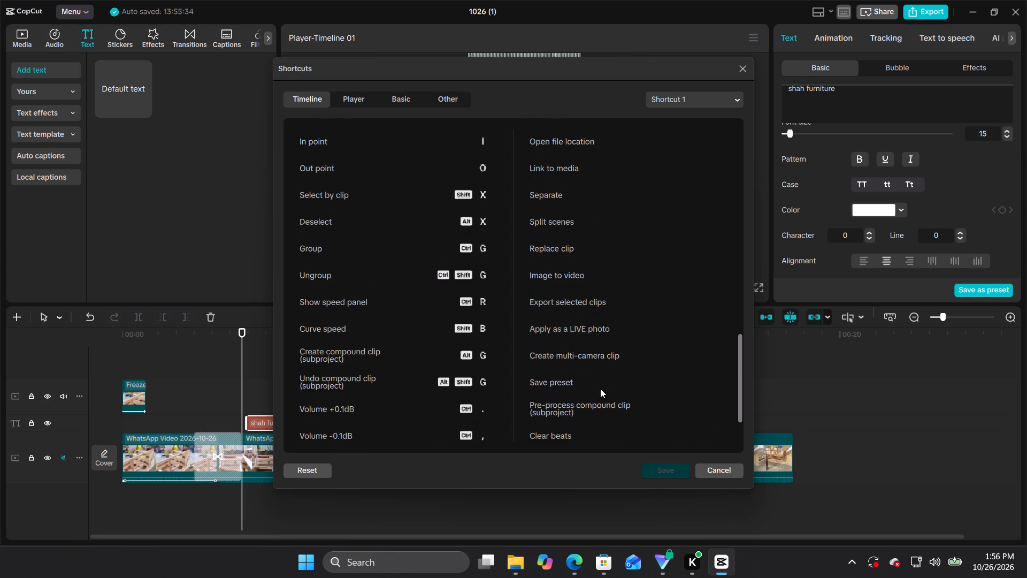
{"action": "scroll", "coordinate": [600, 389], "scroll_direction": "up", "scroll_amount": 11}
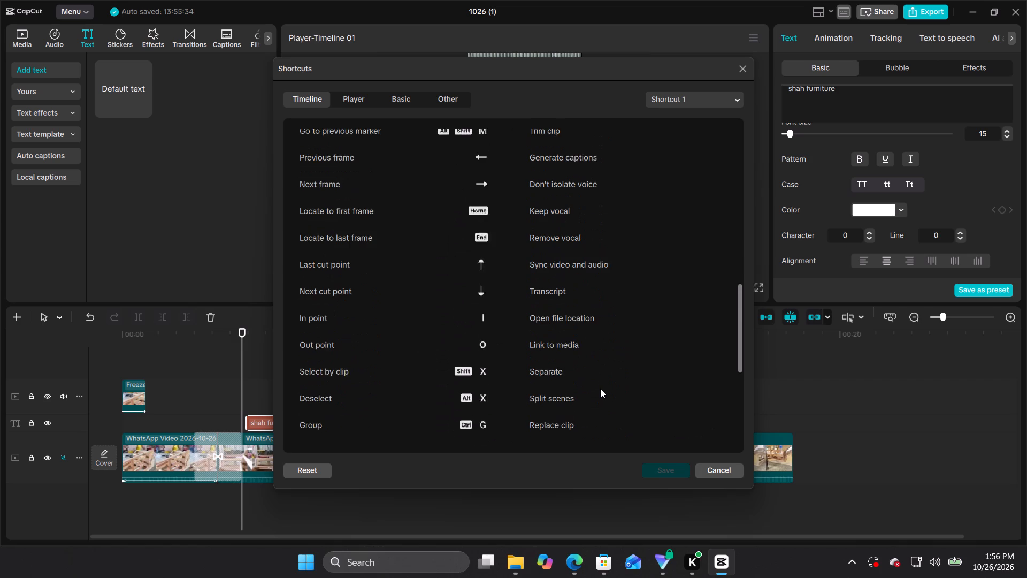
{"action": "scroll", "coordinate": [600, 389], "scroll_direction": "up", "scroll_amount": 8}
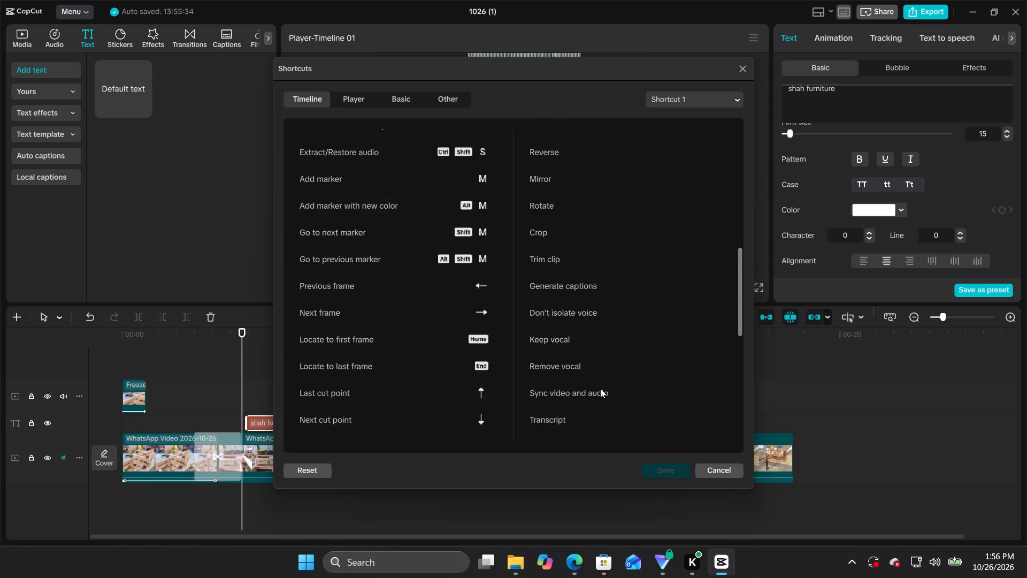
{"action": "scroll", "coordinate": [600, 389], "scroll_direction": "up", "scroll_amount": 5}
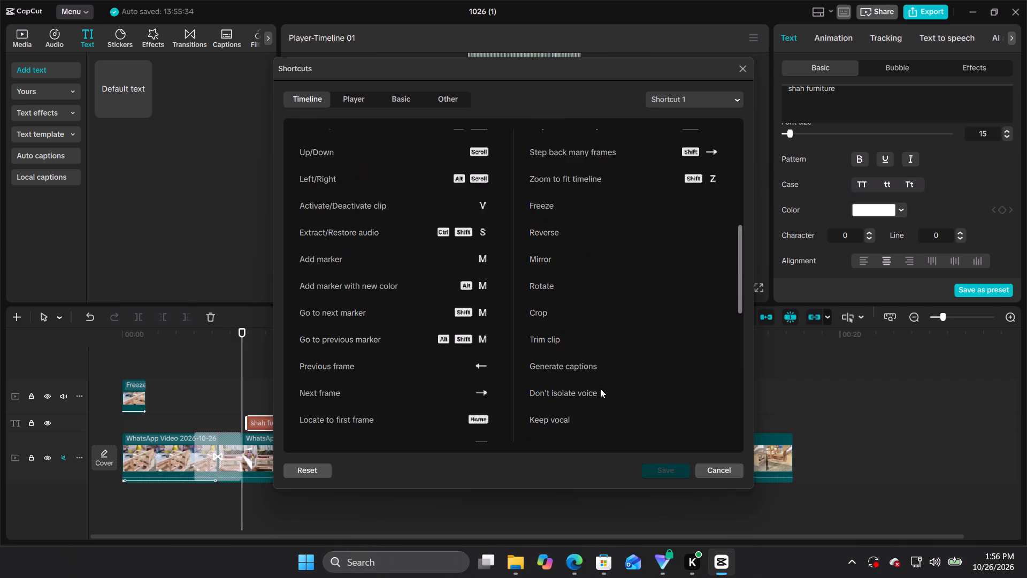
{"action": "scroll", "coordinate": [600, 389], "scroll_direction": "up", "scroll_amount": 14}
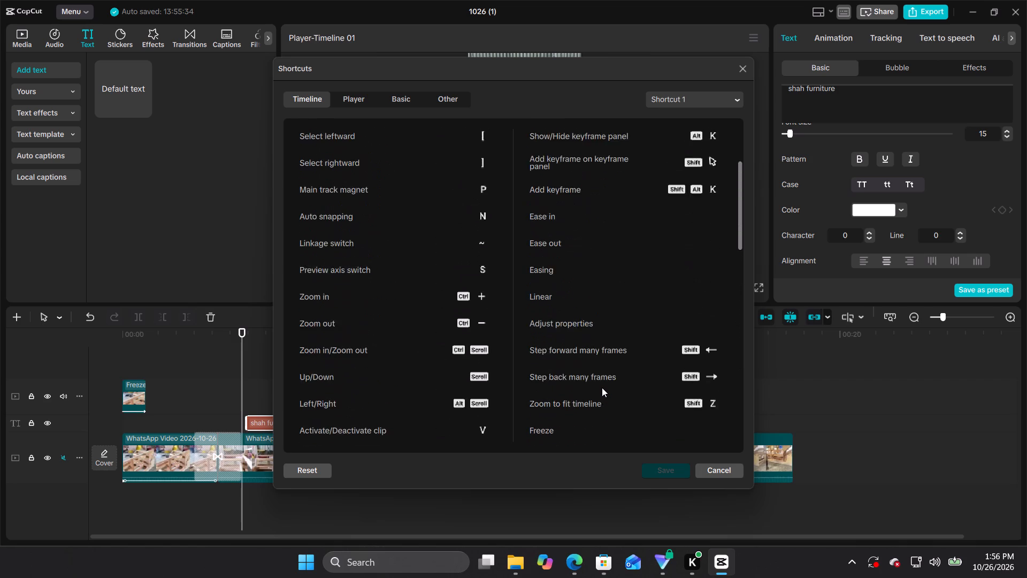
{"action": "scroll", "coordinate": [602, 387], "scroll_direction": "up", "scroll_amount": 11}
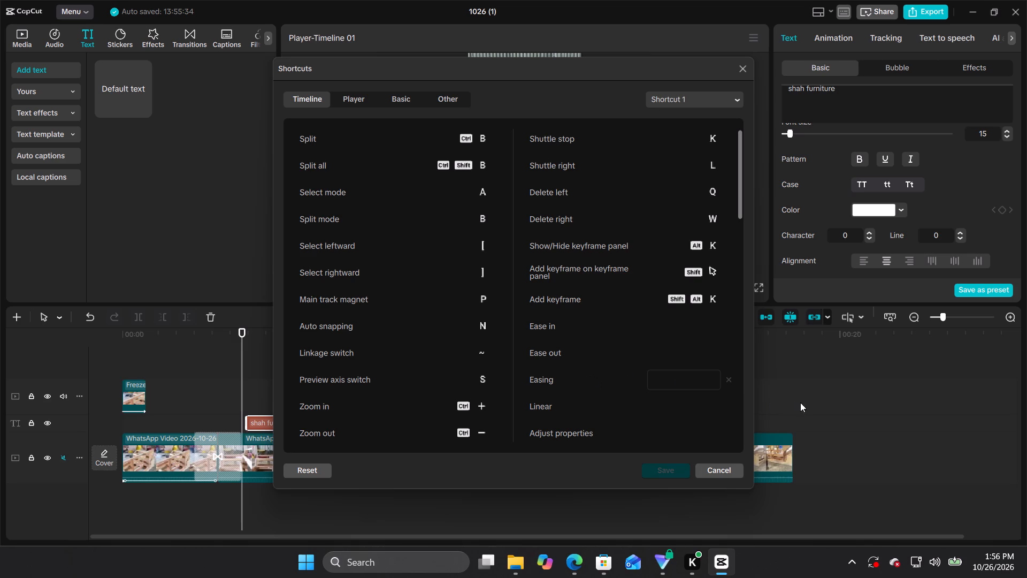
{"action": "left_click", "coordinate": [824, 393]}
{"action": "left_click", "coordinate": [757, 64]}
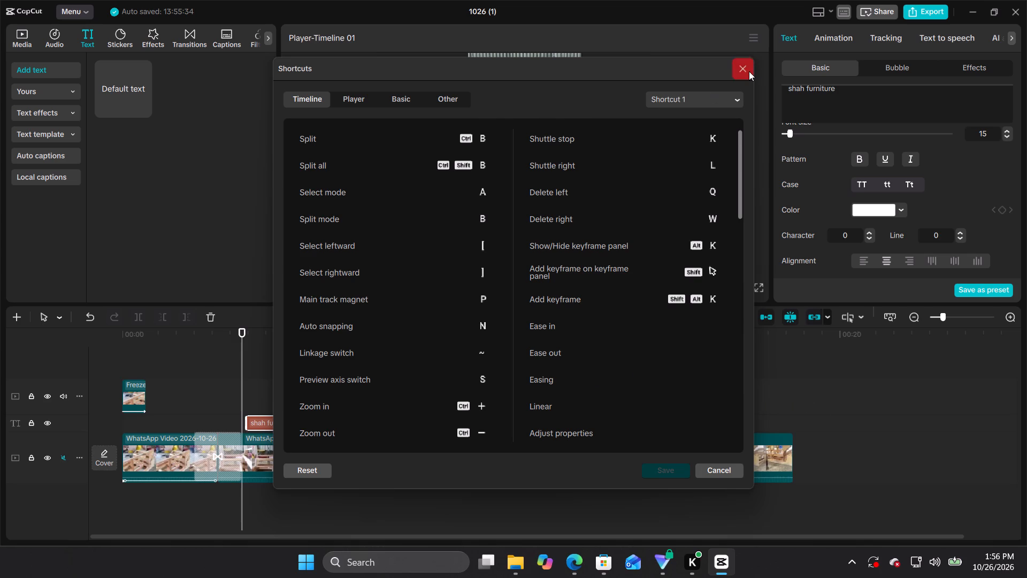
{"action": "left_click", "coordinate": [749, 71]}
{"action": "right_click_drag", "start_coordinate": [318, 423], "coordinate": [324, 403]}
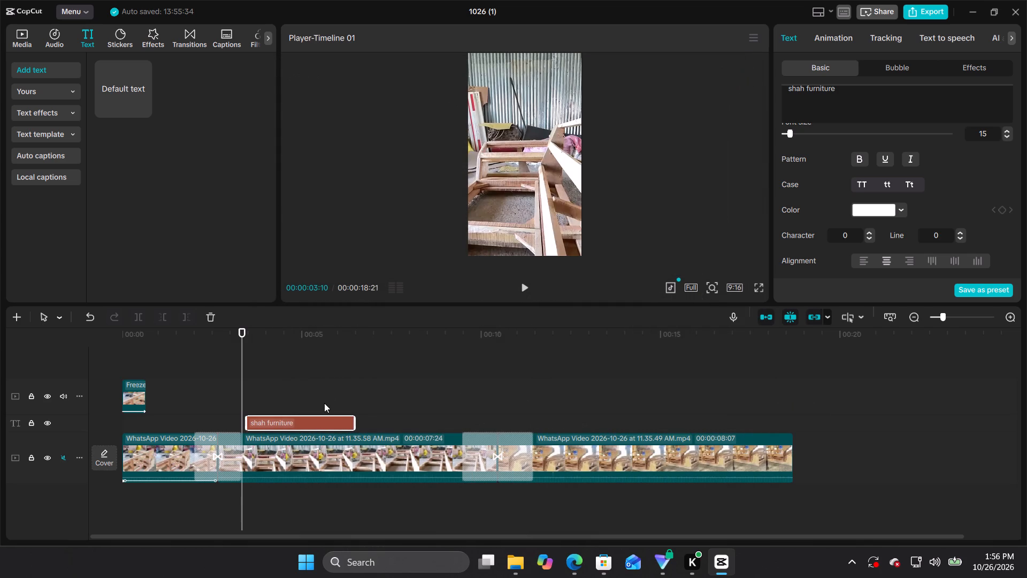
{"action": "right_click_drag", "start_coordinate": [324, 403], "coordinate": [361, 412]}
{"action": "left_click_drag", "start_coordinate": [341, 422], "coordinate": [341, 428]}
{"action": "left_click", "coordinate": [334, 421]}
Move the playhead to 00:00:03:18, over the beginning of the "shah furniture" text clip.
{"action": "left_click_drag", "start_coordinate": [247, 327], "coordinate": [253, 333]}
{"action": "left_click", "coordinate": [251, 342]}
Switch to the tutorial in Edge, watch how the duplicated text clips are stacked and reworded, and return to CapCut.
{"action": "left_click", "coordinate": [565, 554]}
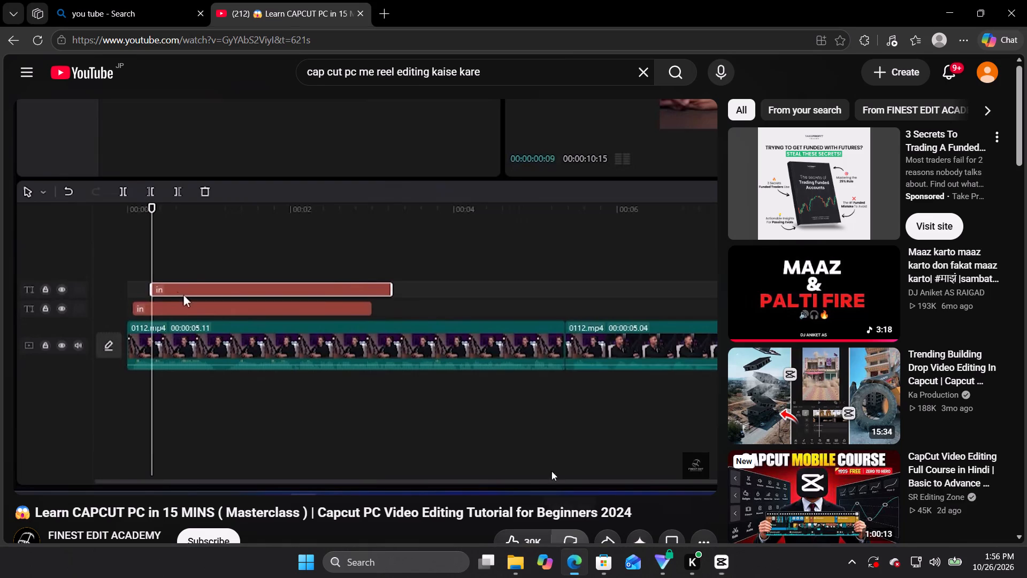
{"action": "left_click", "coordinate": [450, 273]}
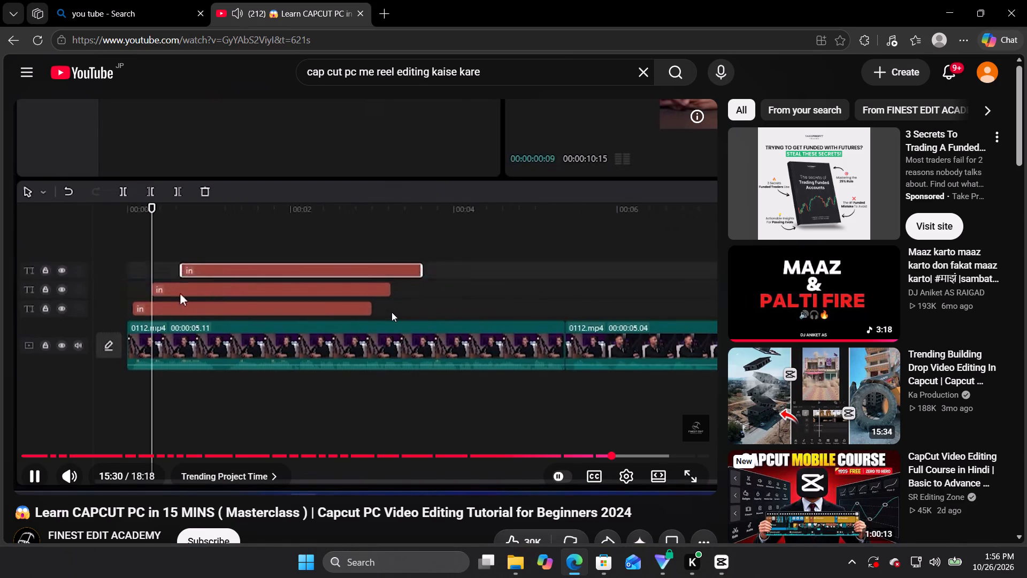
{"action": "right_click", "coordinate": [392, 312]}
{"action": "left_click", "coordinate": [348, 302]}
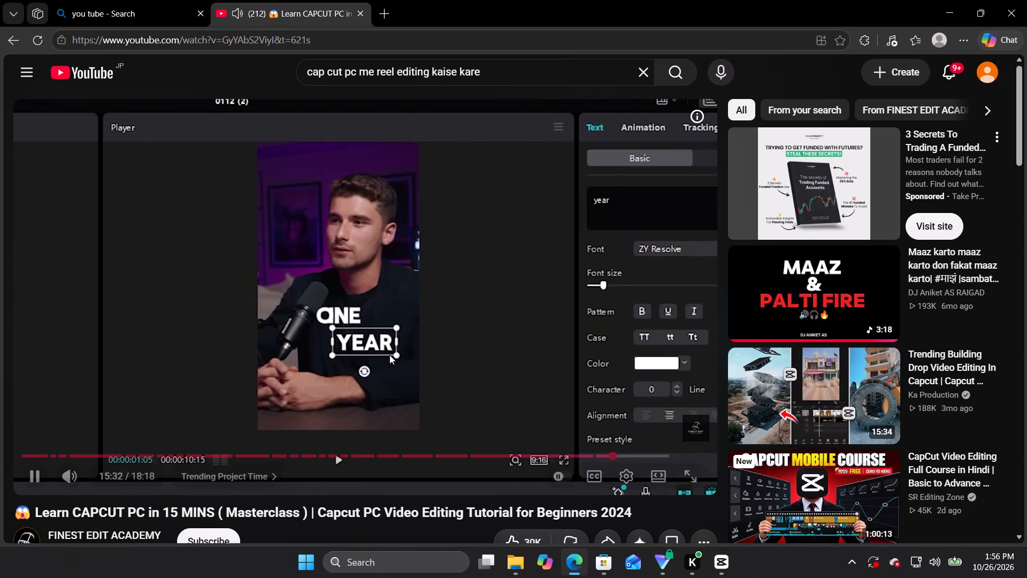
{"action": "left_click", "coordinate": [386, 351]}
{"action": "left_click", "coordinate": [710, 569]}
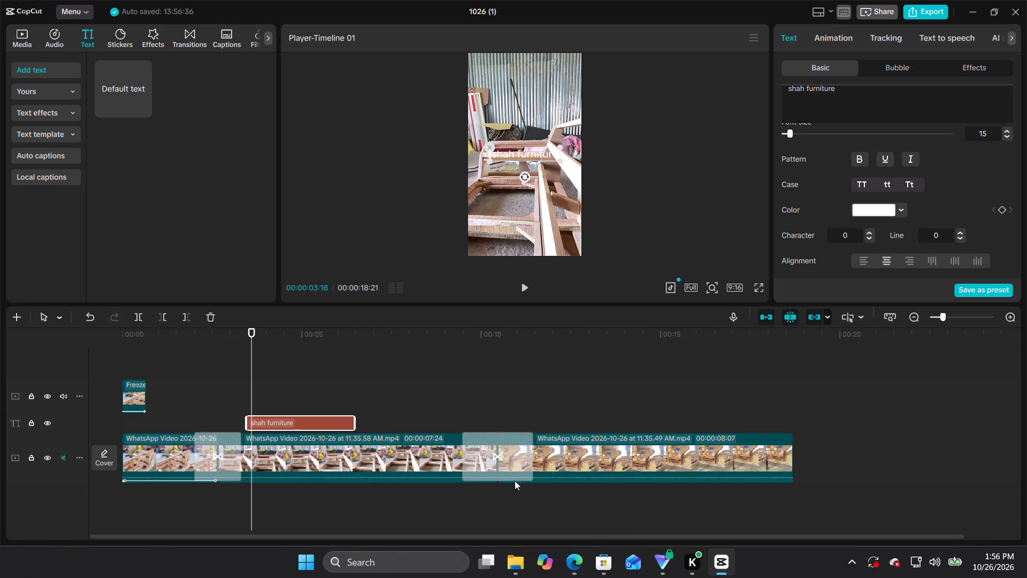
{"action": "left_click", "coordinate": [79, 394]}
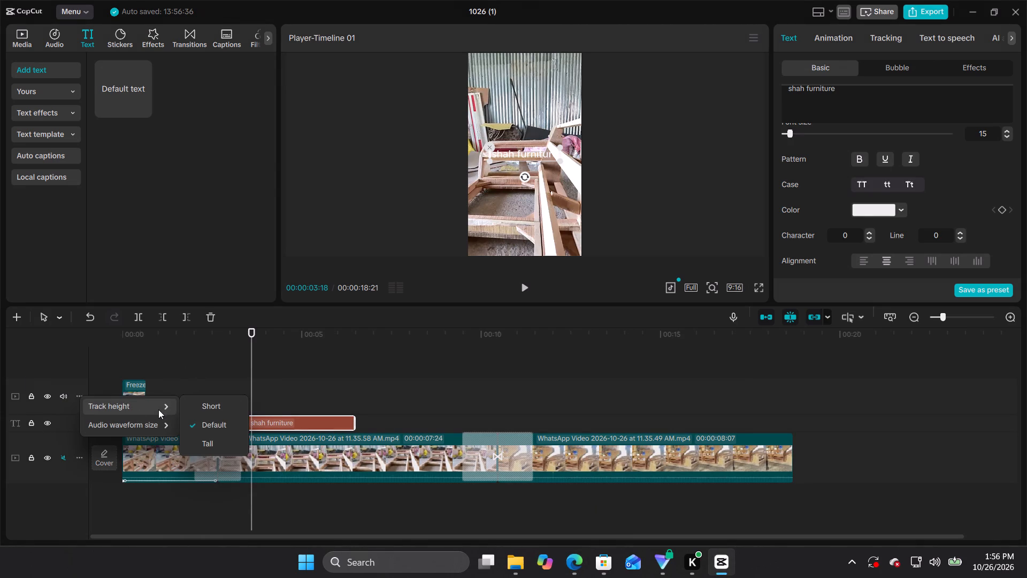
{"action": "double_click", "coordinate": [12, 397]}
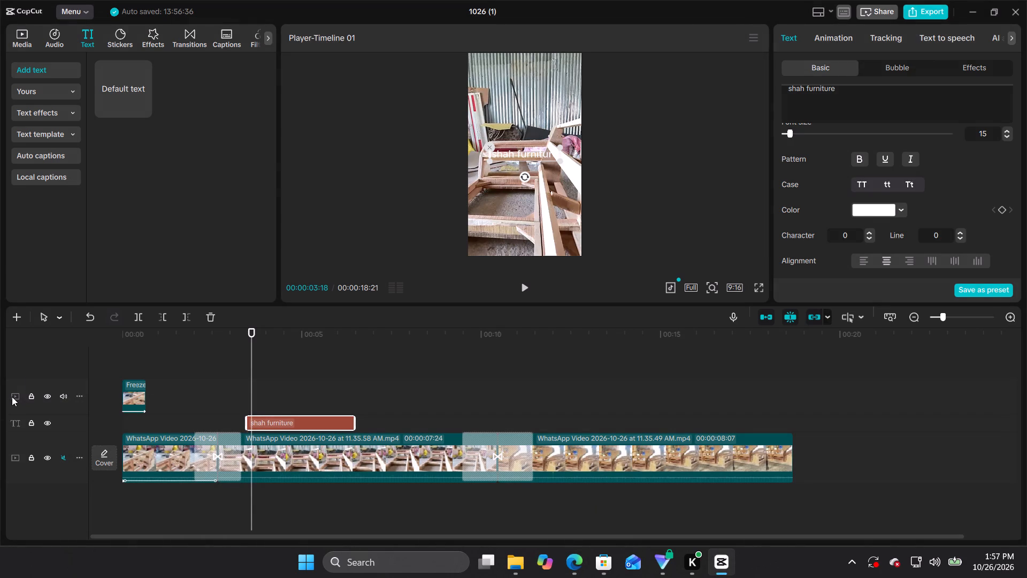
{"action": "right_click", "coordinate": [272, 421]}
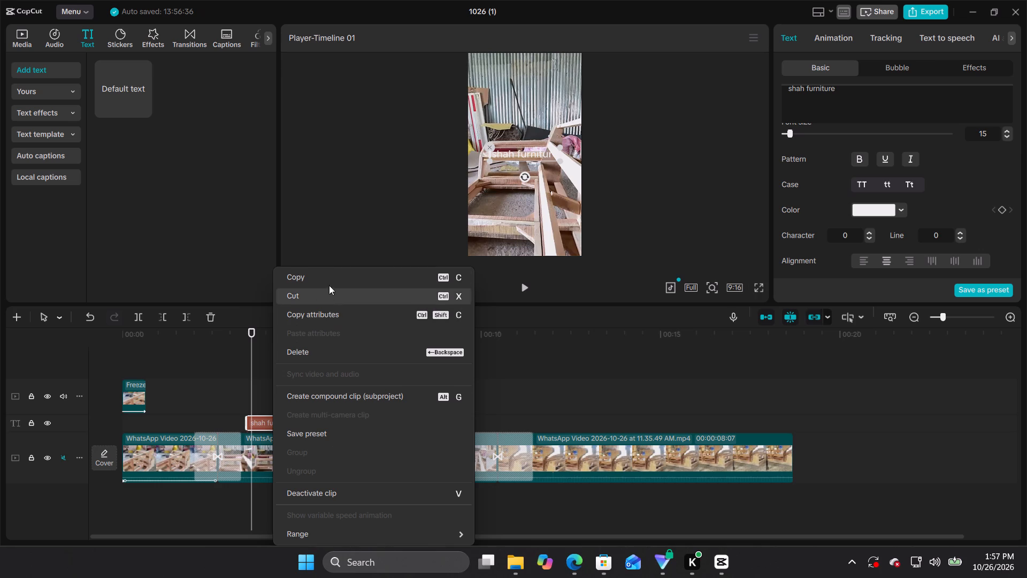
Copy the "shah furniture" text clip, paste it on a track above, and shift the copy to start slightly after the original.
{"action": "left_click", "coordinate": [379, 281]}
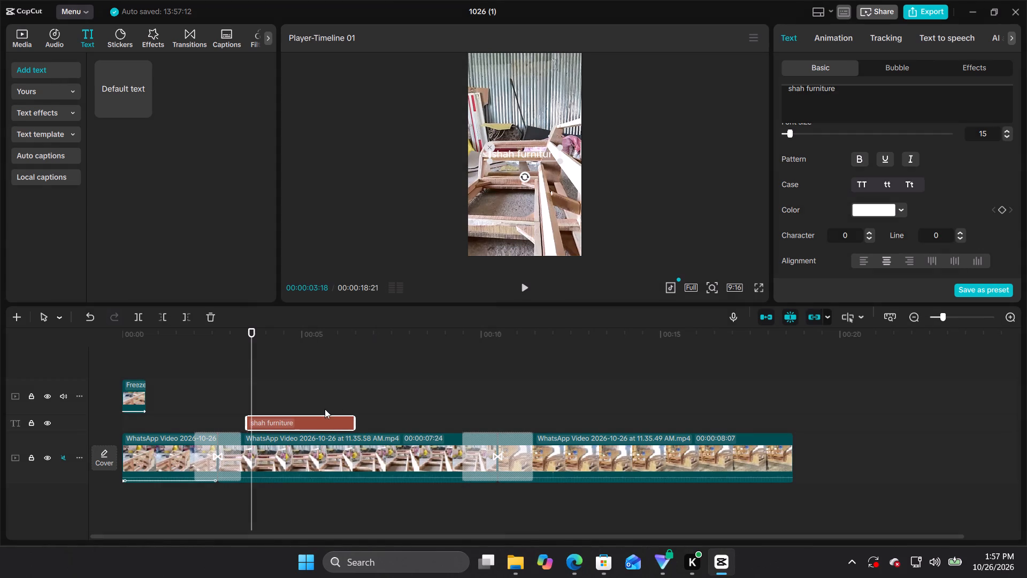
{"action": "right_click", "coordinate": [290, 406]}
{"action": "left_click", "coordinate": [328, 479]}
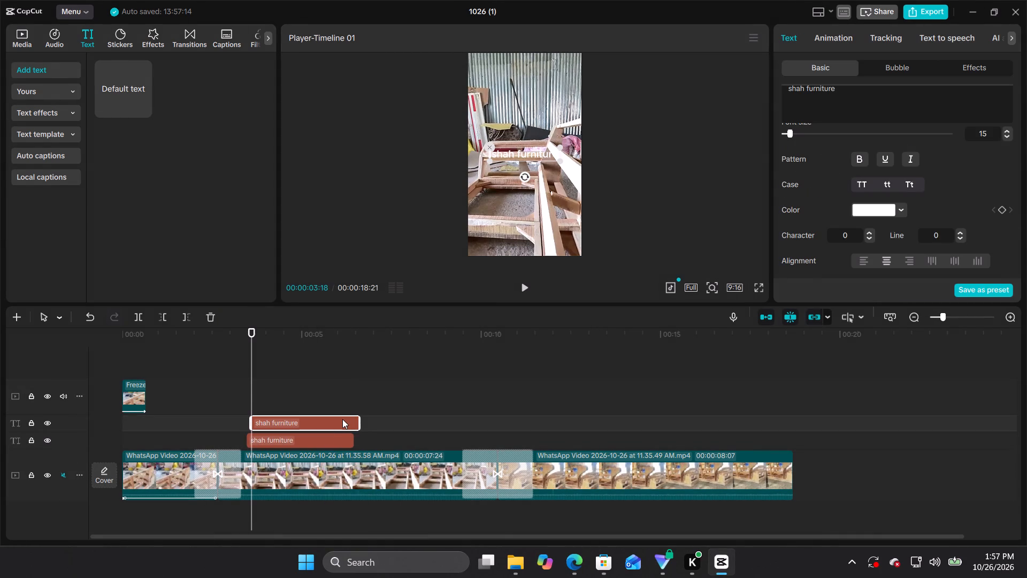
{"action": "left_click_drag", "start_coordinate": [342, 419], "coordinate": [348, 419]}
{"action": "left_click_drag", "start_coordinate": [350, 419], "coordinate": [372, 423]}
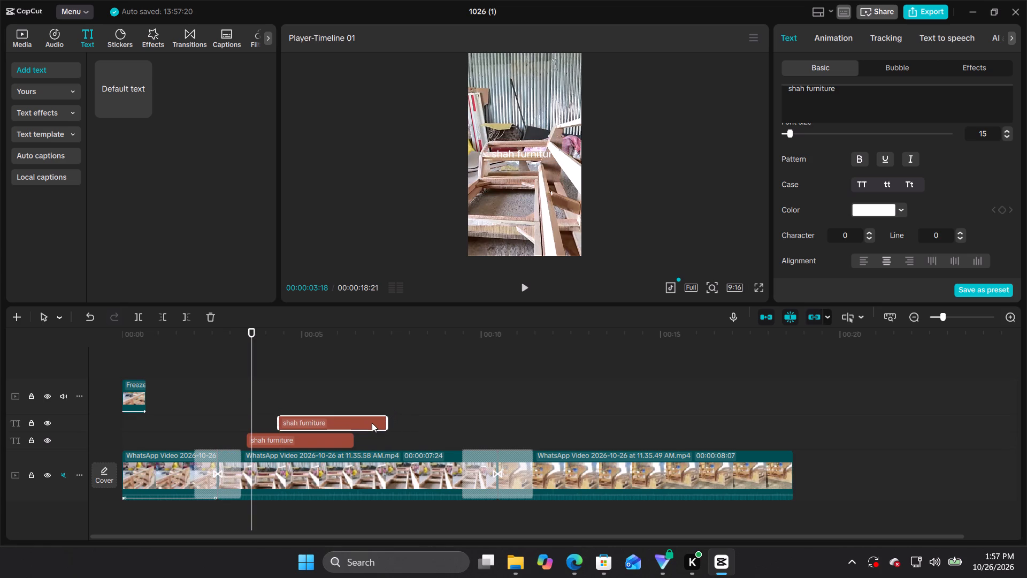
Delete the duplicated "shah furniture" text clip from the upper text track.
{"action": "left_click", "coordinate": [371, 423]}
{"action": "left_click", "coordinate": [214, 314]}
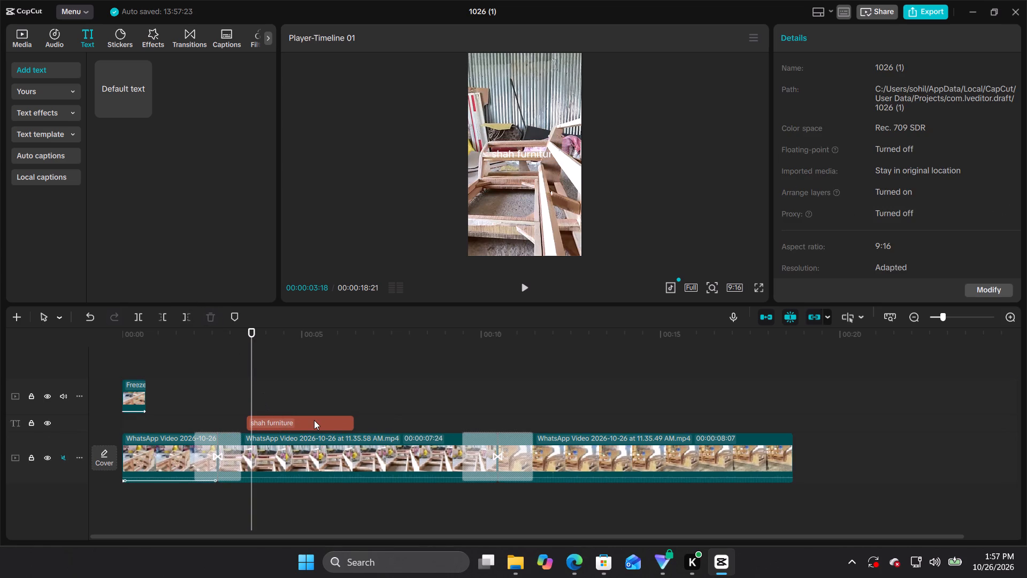
Switch to the tutorial in Edge, watch the part on applying text effects and adding text, and return to CapCut.
{"action": "left_click", "coordinate": [562, 571]}
{"action": "left_click", "coordinate": [378, 324]}
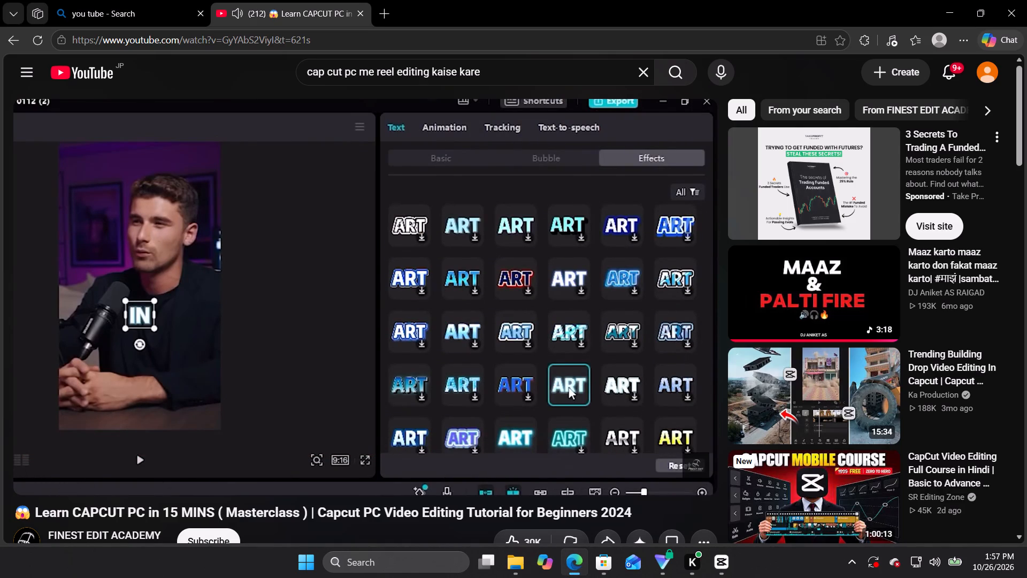
{"action": "left_click_drag", "start_coordinate": [404, 287], "coordinate": [410, 283]}
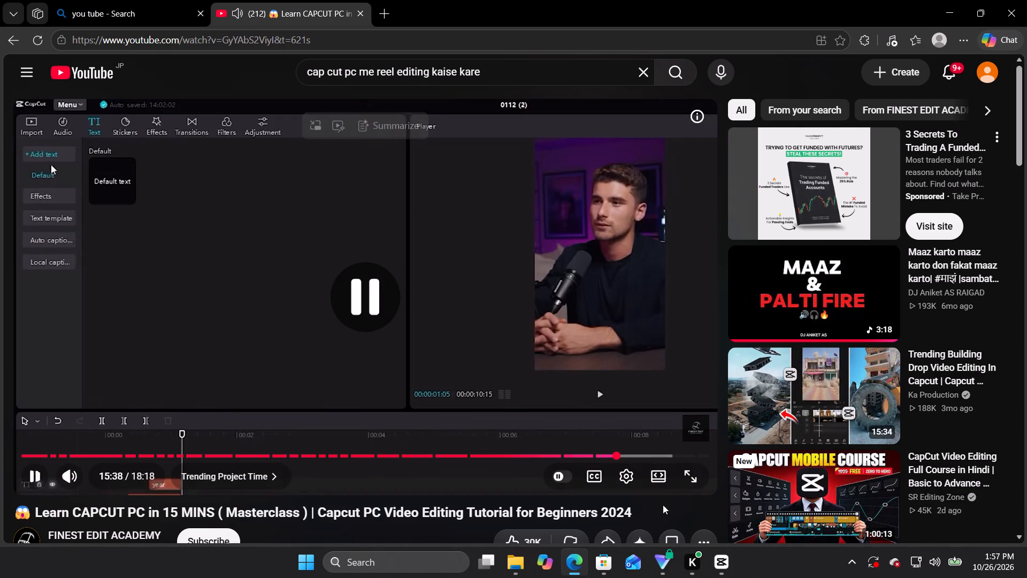
{"action": "left_click", "coordinate": [711, 559]}
Select the "shah furniture" text clip on the timeline for editing its text style.
{"action": "left_click", "coordinate": [298, 422]}
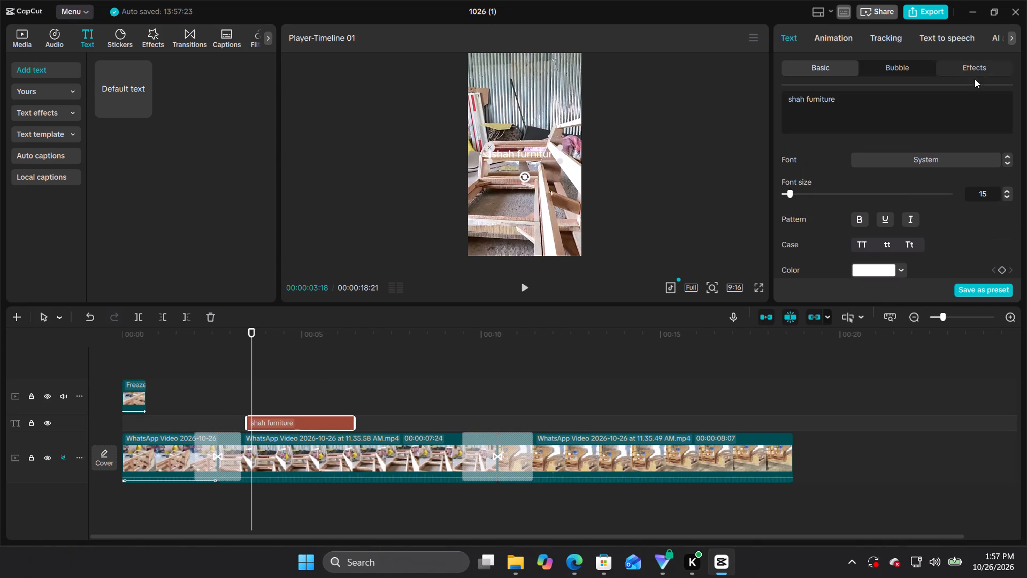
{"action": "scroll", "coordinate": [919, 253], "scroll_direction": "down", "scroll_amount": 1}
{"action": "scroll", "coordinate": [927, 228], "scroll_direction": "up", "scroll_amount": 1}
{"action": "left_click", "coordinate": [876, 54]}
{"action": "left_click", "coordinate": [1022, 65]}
Browse the text effects and apply the white style with a black outline to the "shah furniture" text.
{"action": "left_click", "coordinate": [976, 64]}
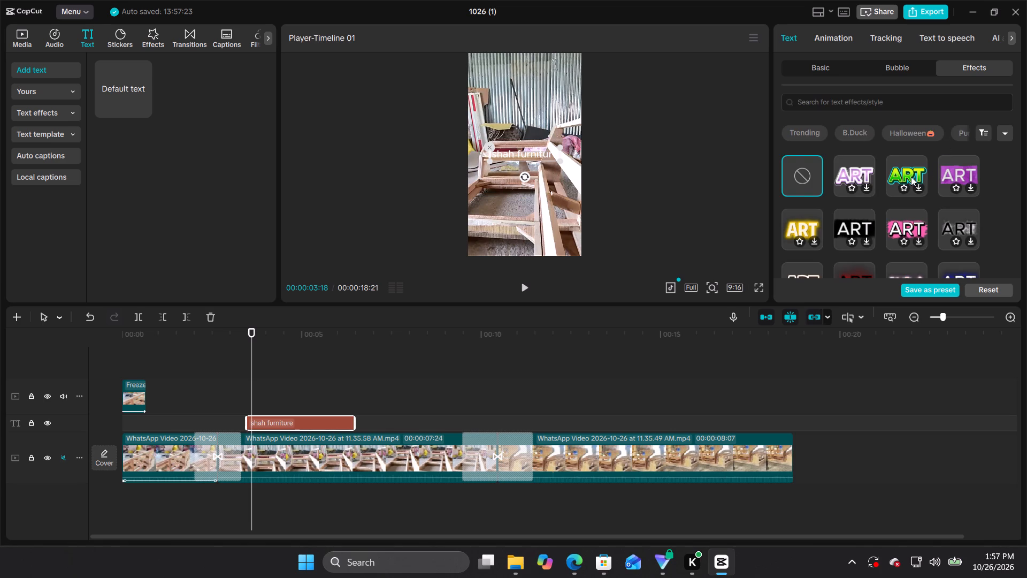
{"action": "scroll", "coordinate": [911, 177], "scroll_direction": "down", "scroll_amount": 9}
{"action": "scroll", "coordinate": [903, 185], "scroll_direction": "up", "scroll_amount": 2}
{"action": "scroll", "coordinate": [903, 185], "scroll_direction": "down", "scroll_amount": 5}
{"action": "scroll", "coordinate": [903, 185], "scroll_direction": "up", "scroll_amount": 2}
{"action": "scroll", "coordinate": [903, 185], "scroll_direction": "down", "scroll_amount": 1}
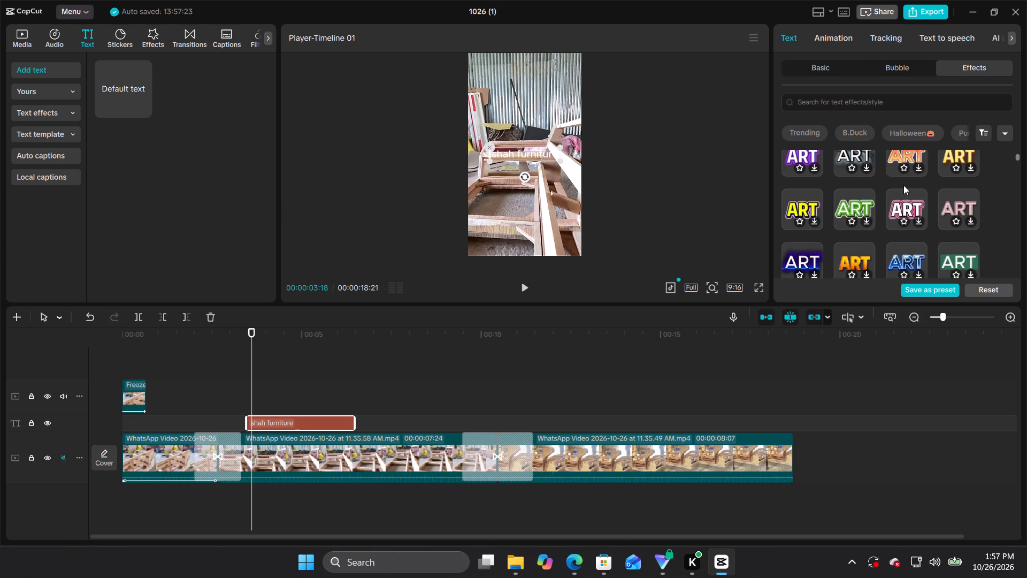
{"action": "scroll", "coordinate": [903, 185], "scroll_direction": "down", "scroll_amount": 1}
{"action": "scroll", "coordinate": [903, 185], "scroll_direction": "up", "scroll_amount": 1}
{"action": "scroll", "coordinate": [903, 185], "scroll_direction": "down", "scroll_amount": 1}
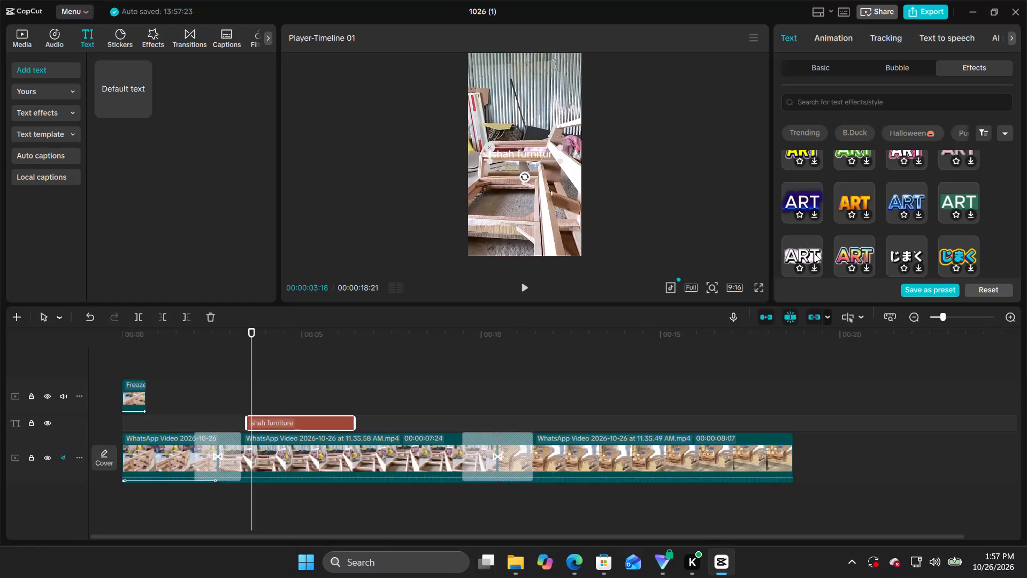
{"action": "left_click", "coordinate": [814, 254]}
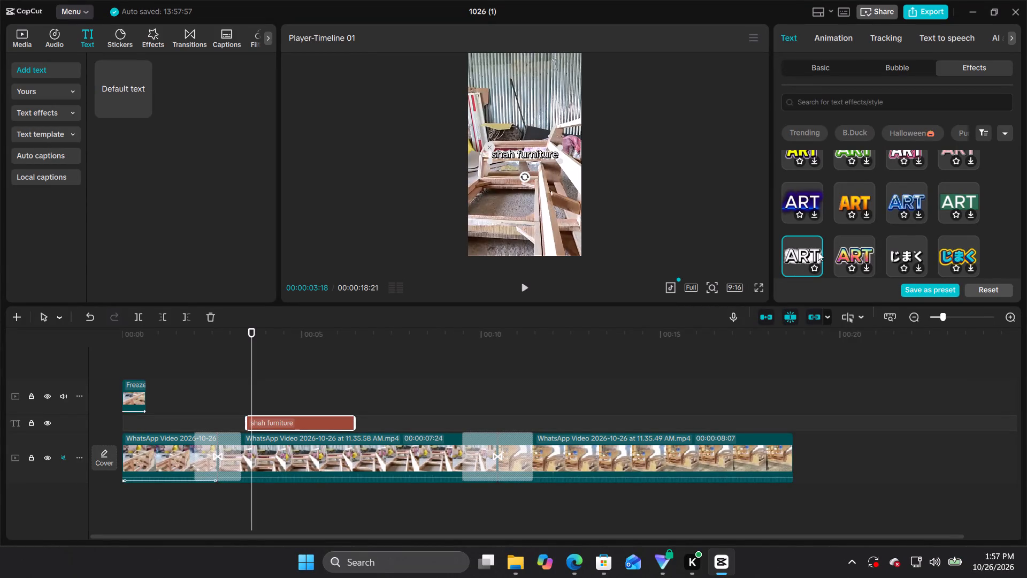
Set the font size of the "shah furniture" text to 29 in its basic text settings.
{"action": "left_click", "coordinate": [840, 69]}
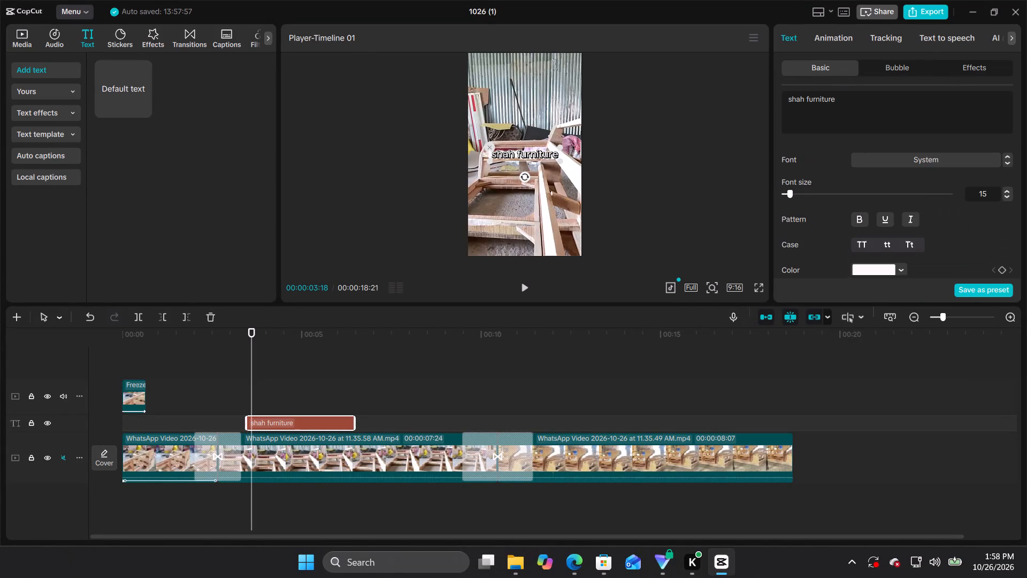
{"action": "left_click_drag", "start_coordinate": [786, 190], "coordinate": [788, 190]}
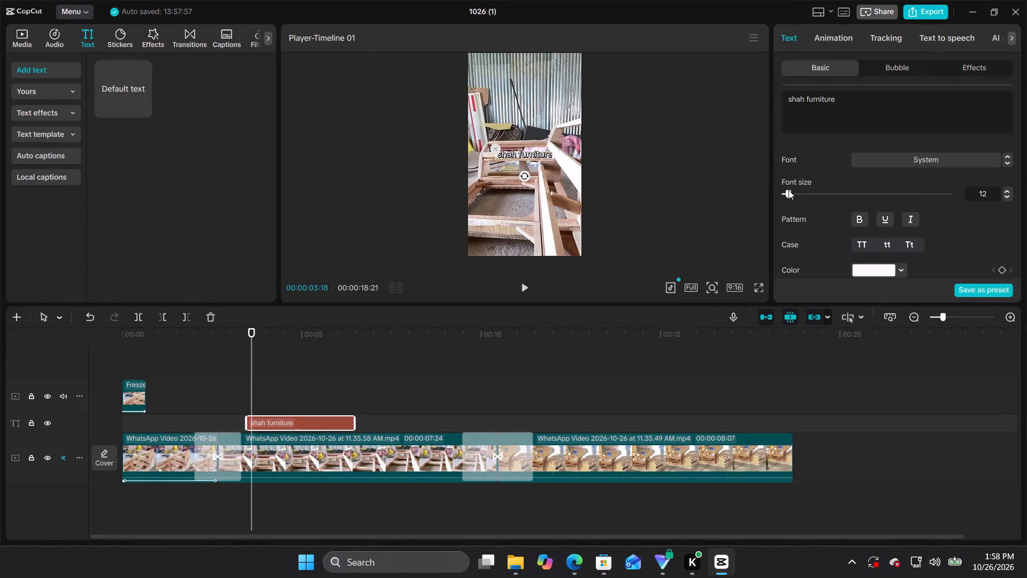
{"action": "left_click_drag", "start_coordinate": [788, 190], "coordinate": [798, 193]}
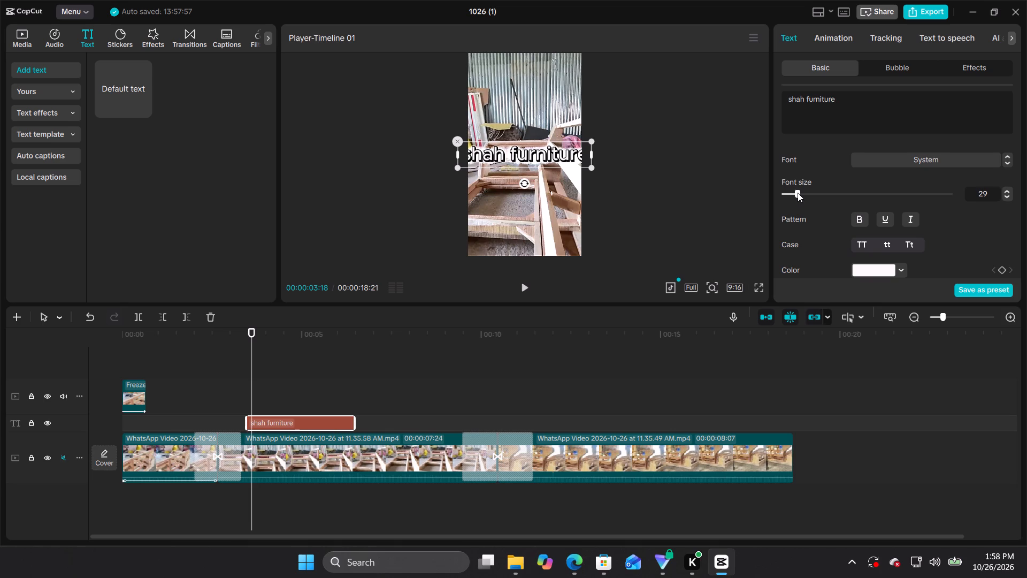
Reduce the font size of the "shah furniture" text to 24.
{"action": "left_click_drag", "start_coordinate": [798, 193], "coordinate": [795, 194]}
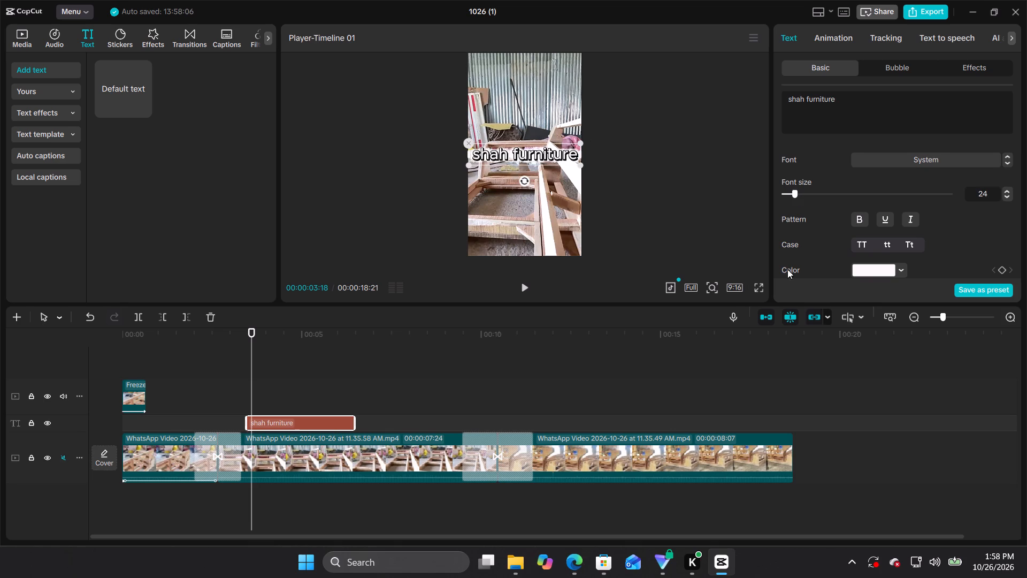
Switch to the tutorial in Edge, skip the ad, watch the text animation part, pause it and return to CapCut.
{"action": "left_click", "coordinate": [570, 549]}
{"action": "left_click", "coordinate": [518, 223]}
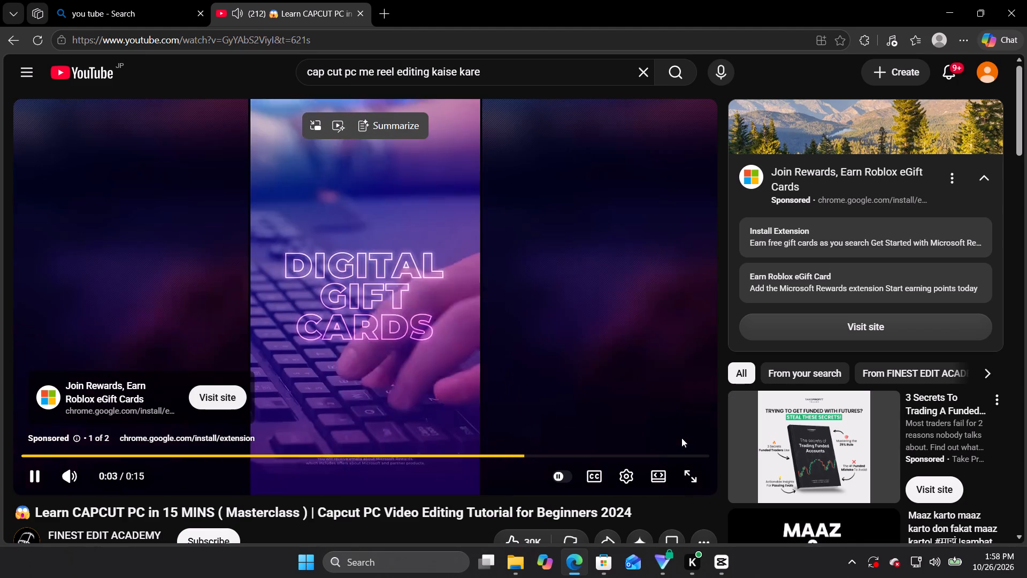
{"action": "left_click", "coordinate": [678, 437]}
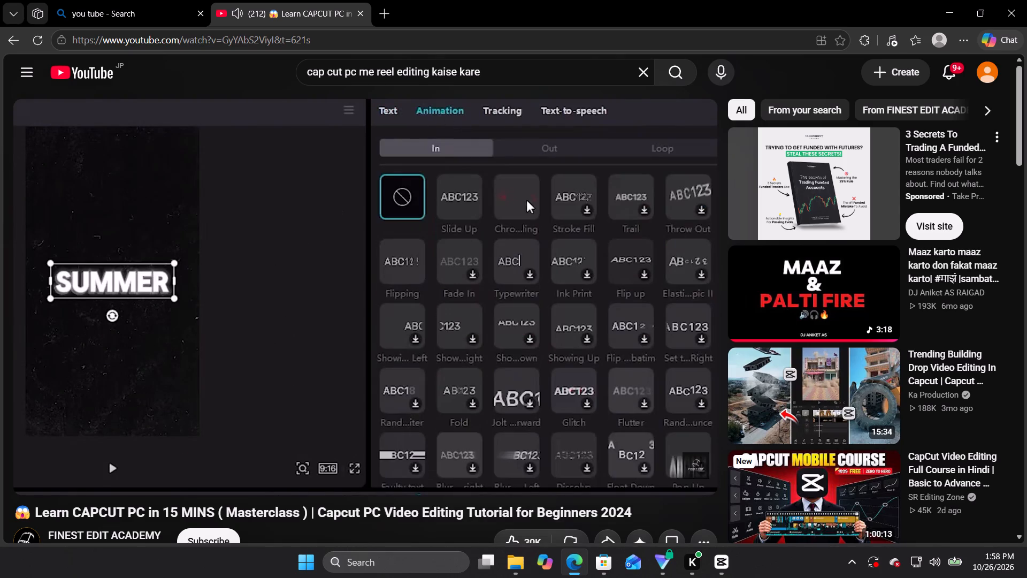
{"action": "left_click", "coordinate": [483, 299]}
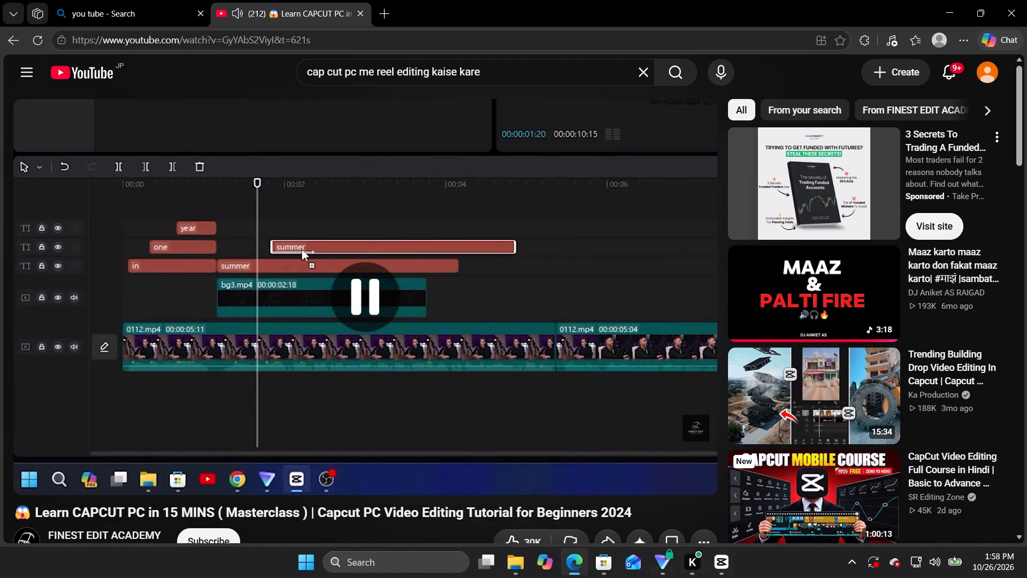
{"action": "left_click", "coordinate": [735, 569]}
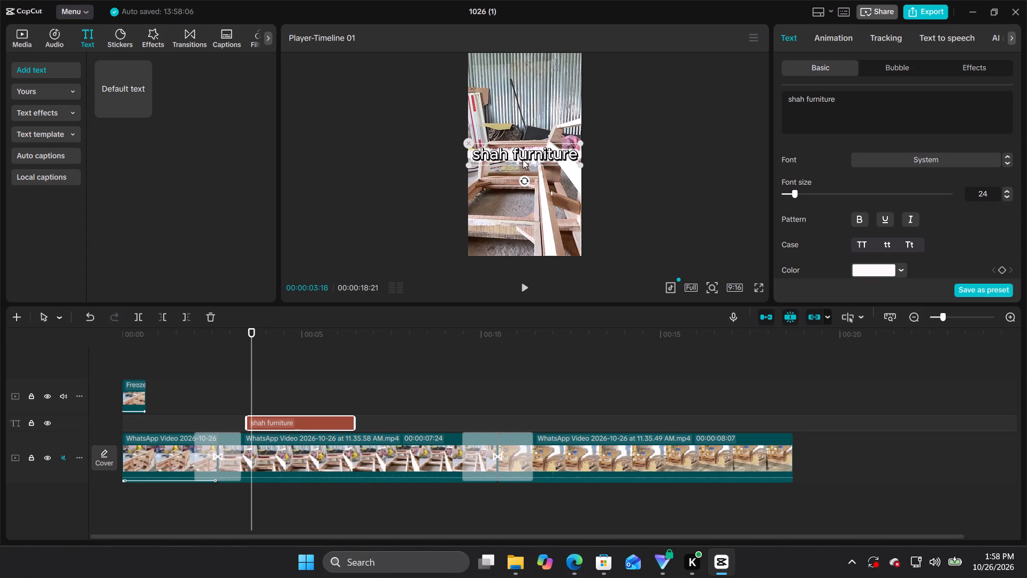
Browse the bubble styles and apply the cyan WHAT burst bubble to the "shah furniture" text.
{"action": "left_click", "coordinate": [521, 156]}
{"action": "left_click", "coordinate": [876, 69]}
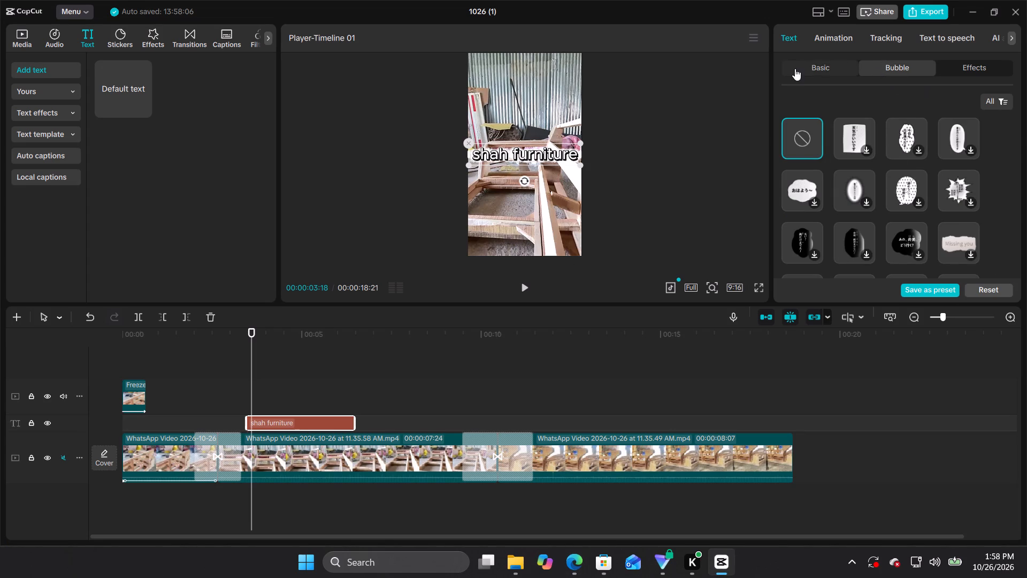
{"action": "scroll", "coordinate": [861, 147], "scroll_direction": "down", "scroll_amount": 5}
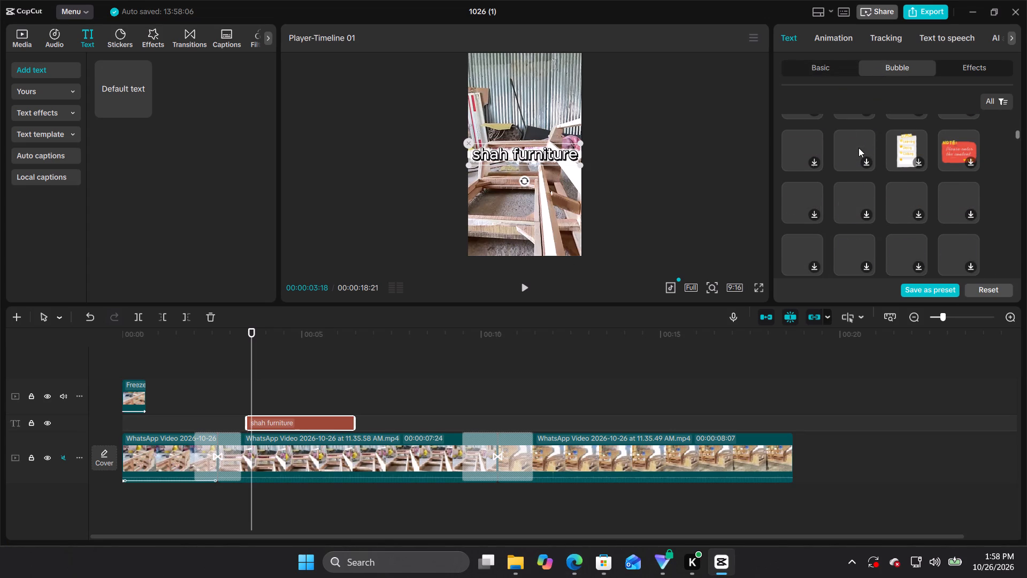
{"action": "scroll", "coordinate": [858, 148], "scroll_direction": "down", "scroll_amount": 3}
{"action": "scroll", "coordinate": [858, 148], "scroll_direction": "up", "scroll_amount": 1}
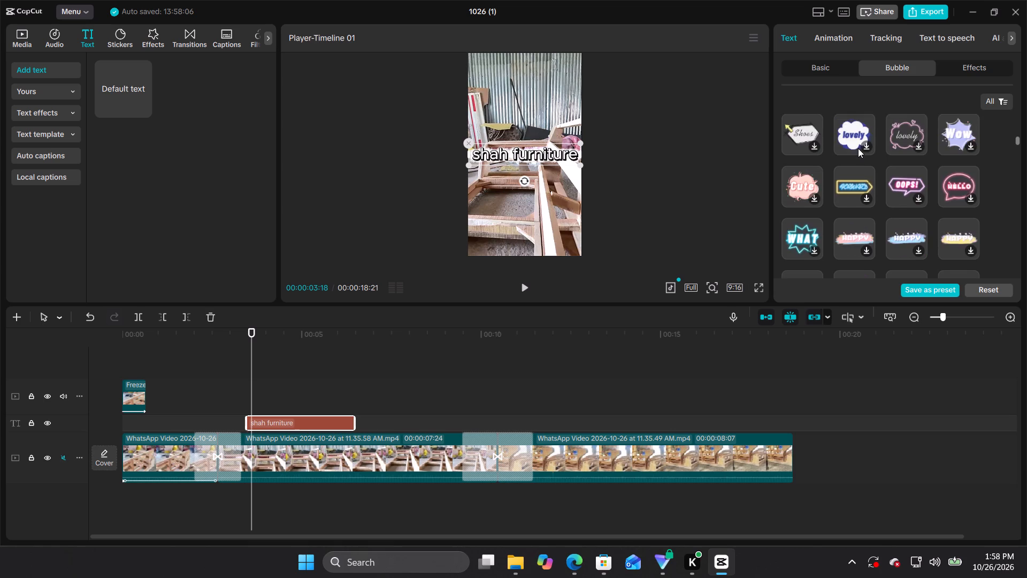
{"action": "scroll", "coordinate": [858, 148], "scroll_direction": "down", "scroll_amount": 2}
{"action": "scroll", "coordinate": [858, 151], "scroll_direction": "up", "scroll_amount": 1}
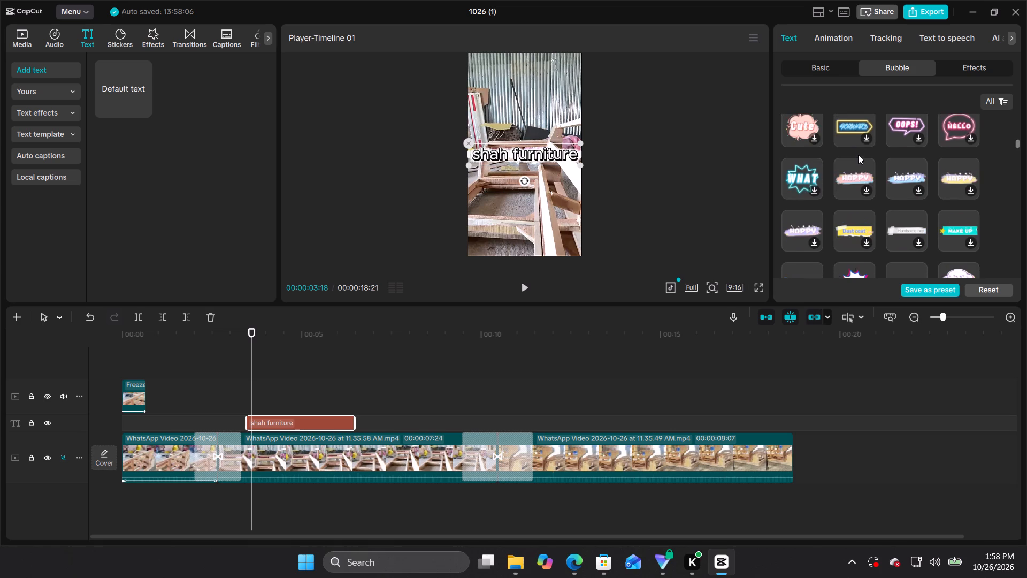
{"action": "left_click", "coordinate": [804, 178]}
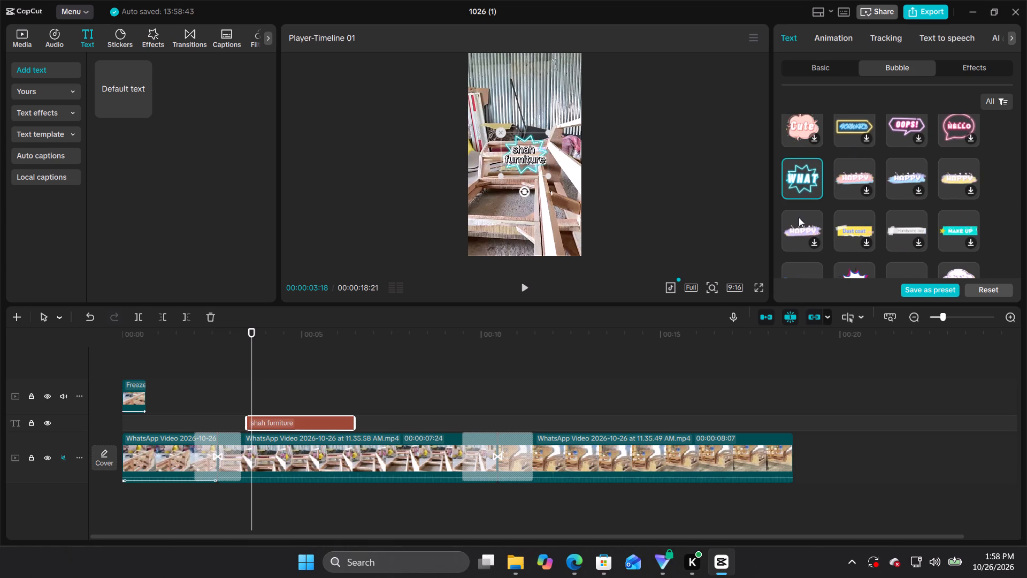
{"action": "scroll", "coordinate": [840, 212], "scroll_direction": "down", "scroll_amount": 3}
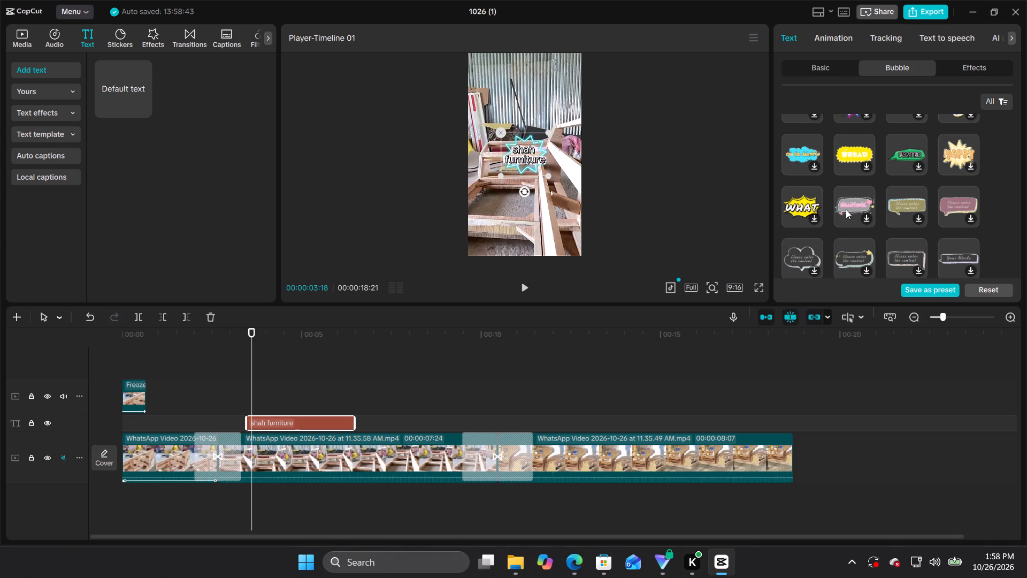
Switch to the tutorial in Edge, replay how an entrance animation is applied to the text, and return to CapCut.
{"action": "left_click", "coordinate": [577, 561]}
{"action": "left_click", "coordinate": [482, 229]}
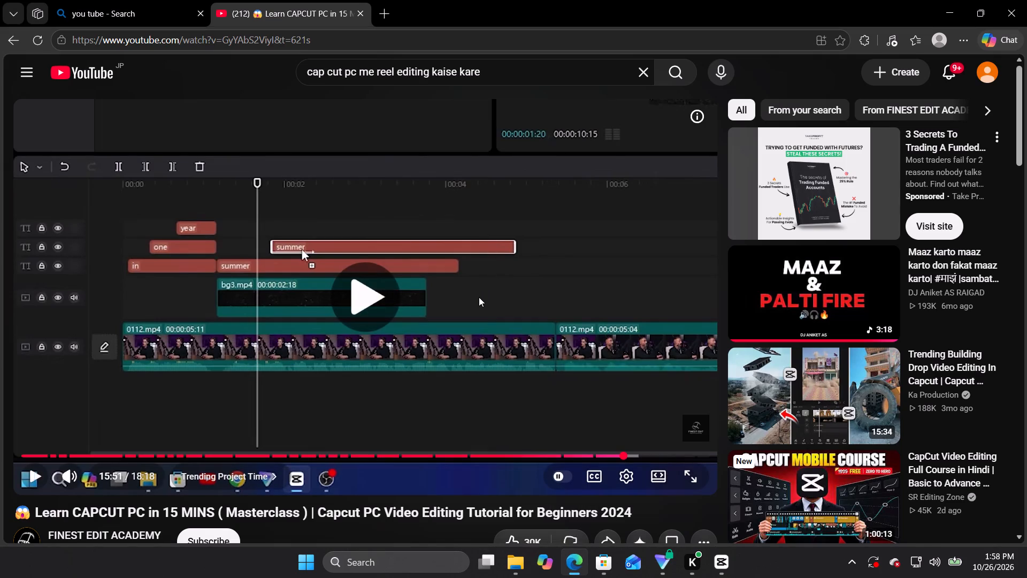
{"action": "key", "text": "Left"}
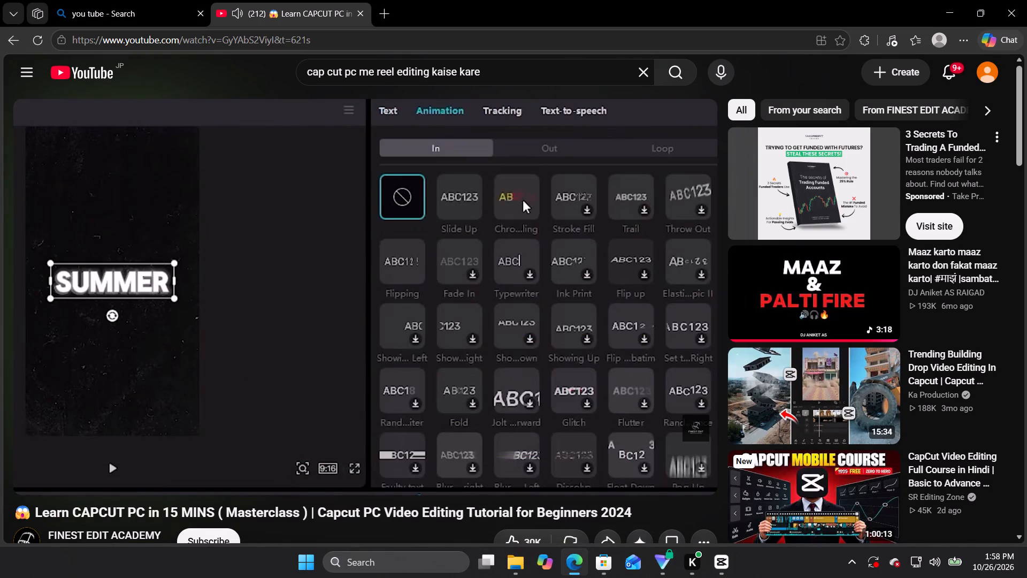
{"action": "key", "text": "space"}
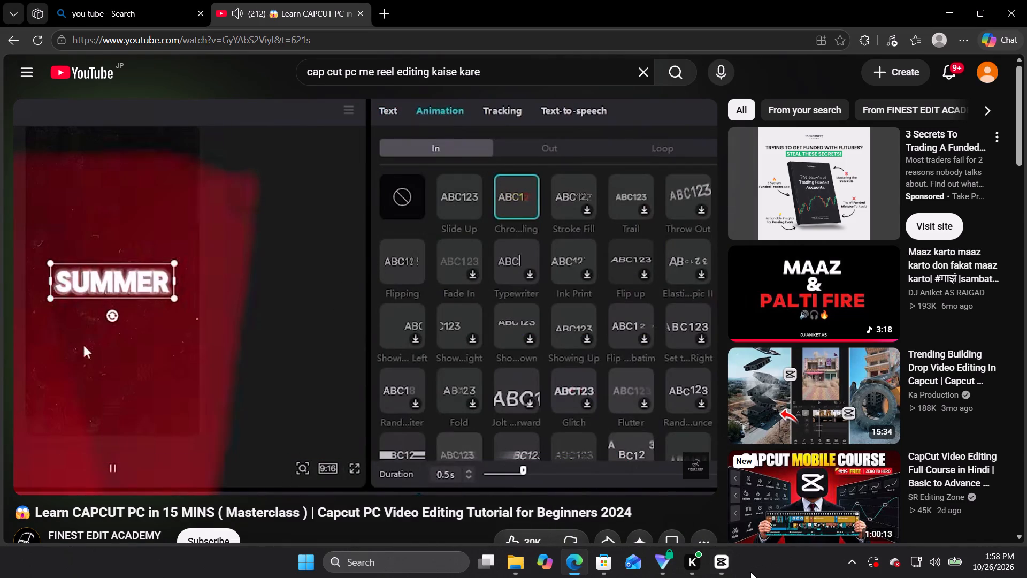
{"action": "left_click", "coordinate": [732, 562]}
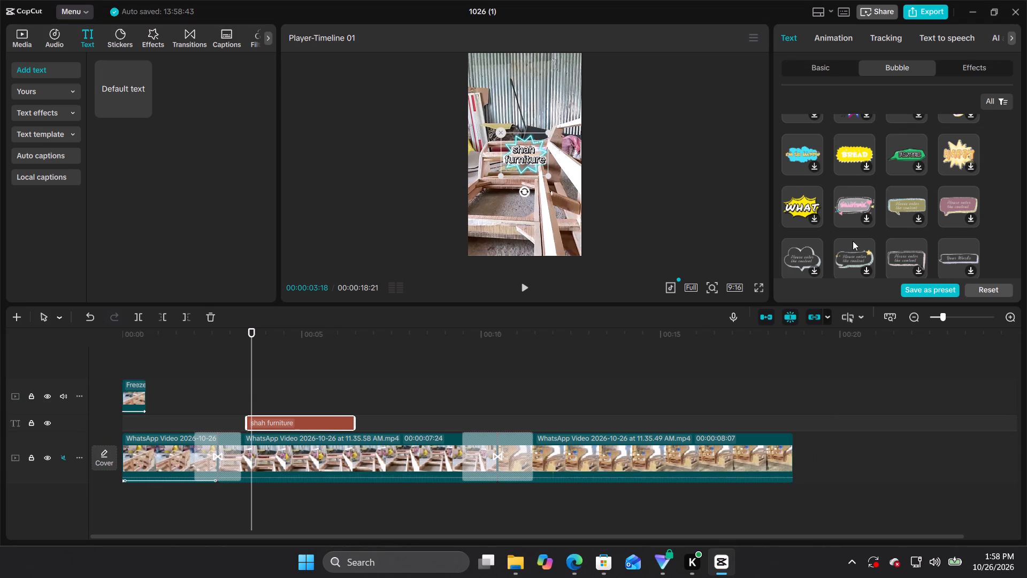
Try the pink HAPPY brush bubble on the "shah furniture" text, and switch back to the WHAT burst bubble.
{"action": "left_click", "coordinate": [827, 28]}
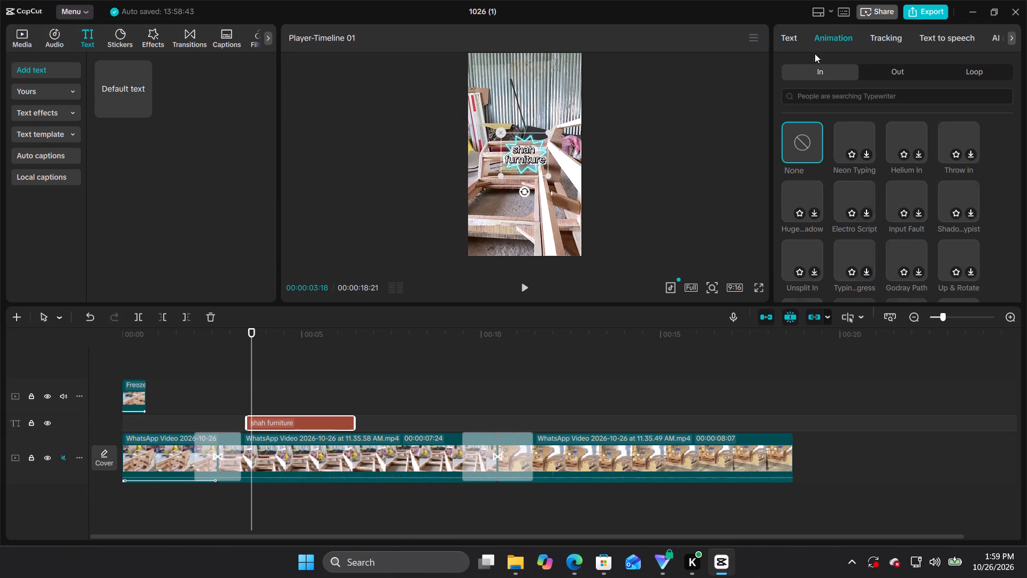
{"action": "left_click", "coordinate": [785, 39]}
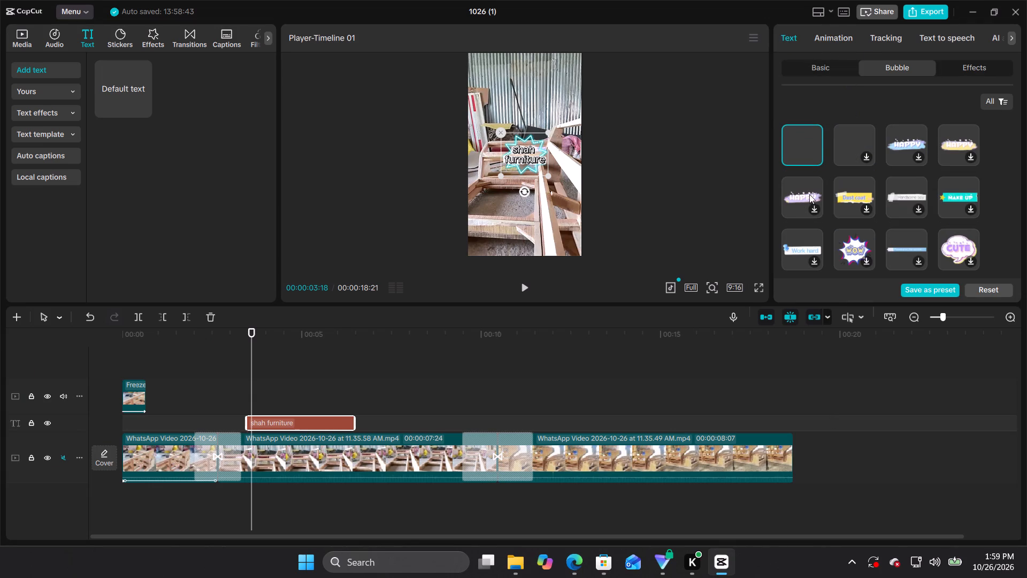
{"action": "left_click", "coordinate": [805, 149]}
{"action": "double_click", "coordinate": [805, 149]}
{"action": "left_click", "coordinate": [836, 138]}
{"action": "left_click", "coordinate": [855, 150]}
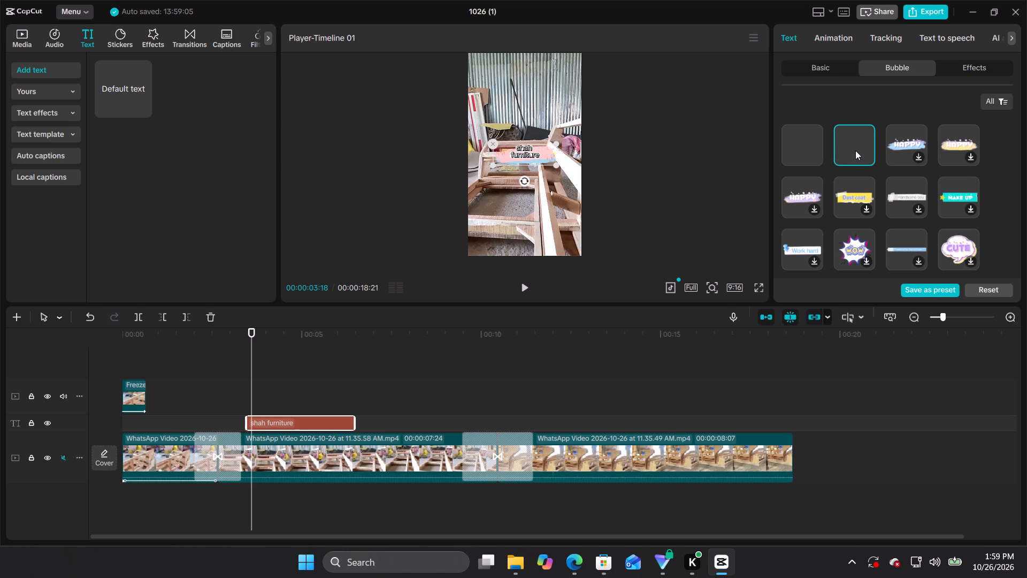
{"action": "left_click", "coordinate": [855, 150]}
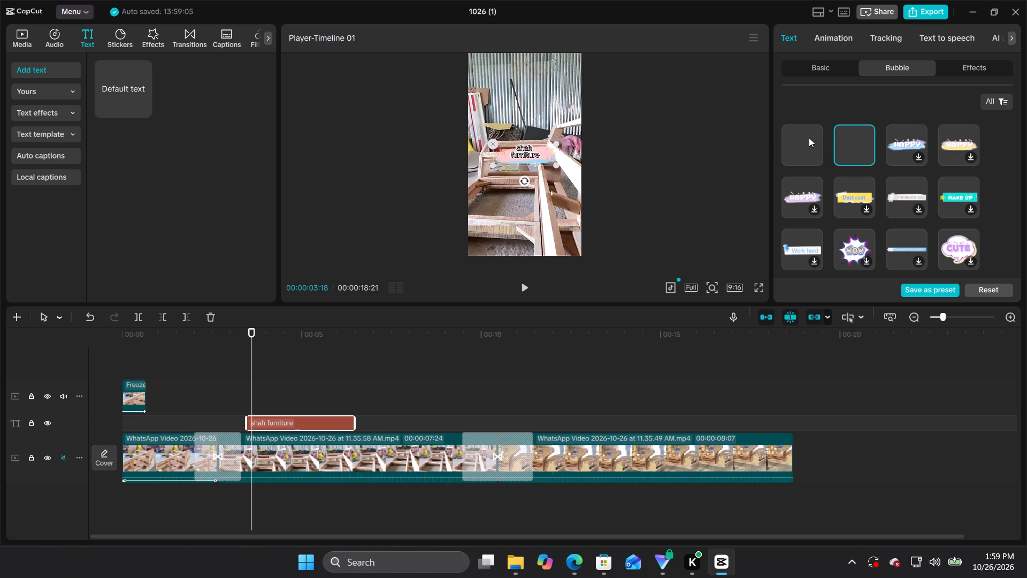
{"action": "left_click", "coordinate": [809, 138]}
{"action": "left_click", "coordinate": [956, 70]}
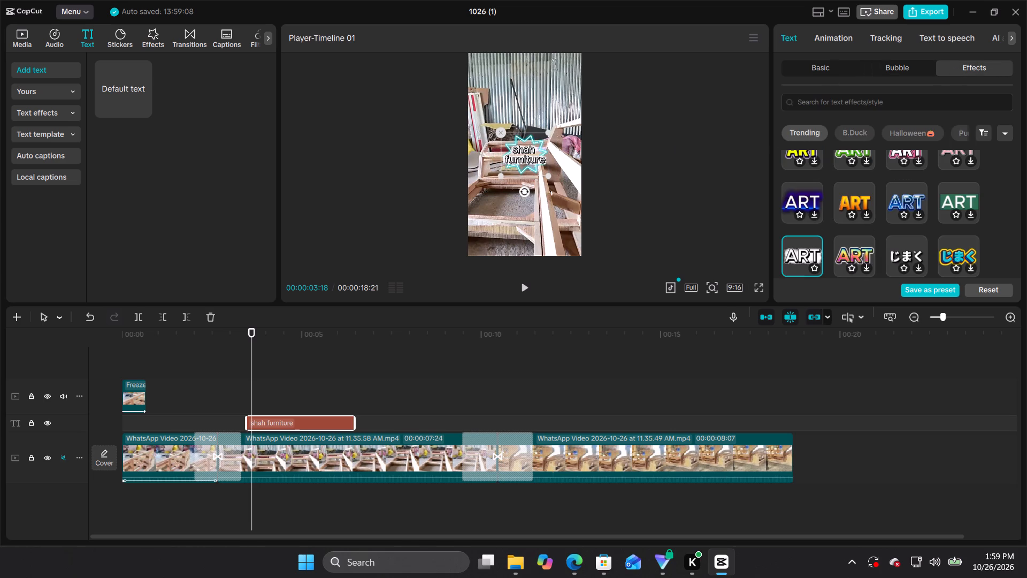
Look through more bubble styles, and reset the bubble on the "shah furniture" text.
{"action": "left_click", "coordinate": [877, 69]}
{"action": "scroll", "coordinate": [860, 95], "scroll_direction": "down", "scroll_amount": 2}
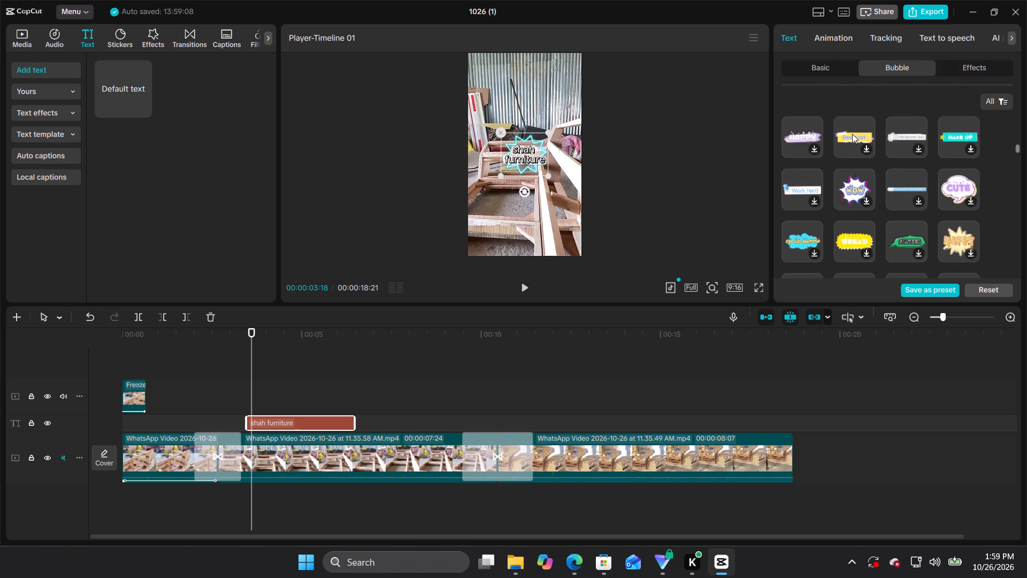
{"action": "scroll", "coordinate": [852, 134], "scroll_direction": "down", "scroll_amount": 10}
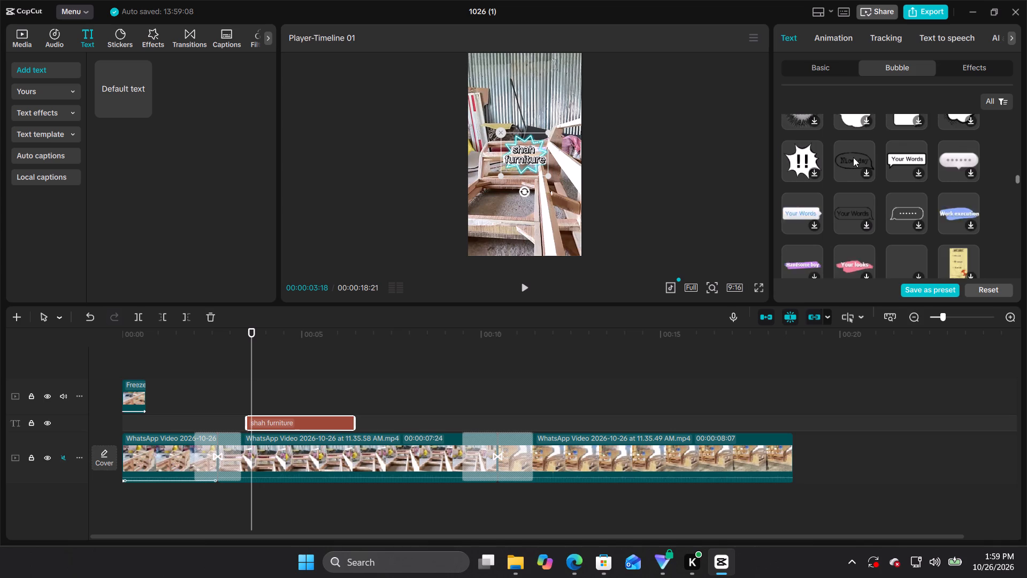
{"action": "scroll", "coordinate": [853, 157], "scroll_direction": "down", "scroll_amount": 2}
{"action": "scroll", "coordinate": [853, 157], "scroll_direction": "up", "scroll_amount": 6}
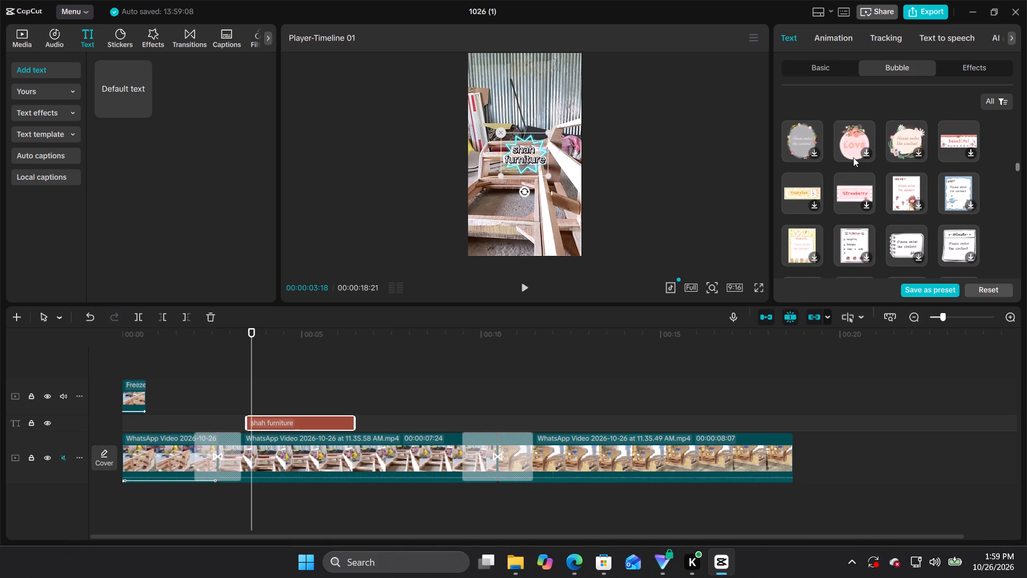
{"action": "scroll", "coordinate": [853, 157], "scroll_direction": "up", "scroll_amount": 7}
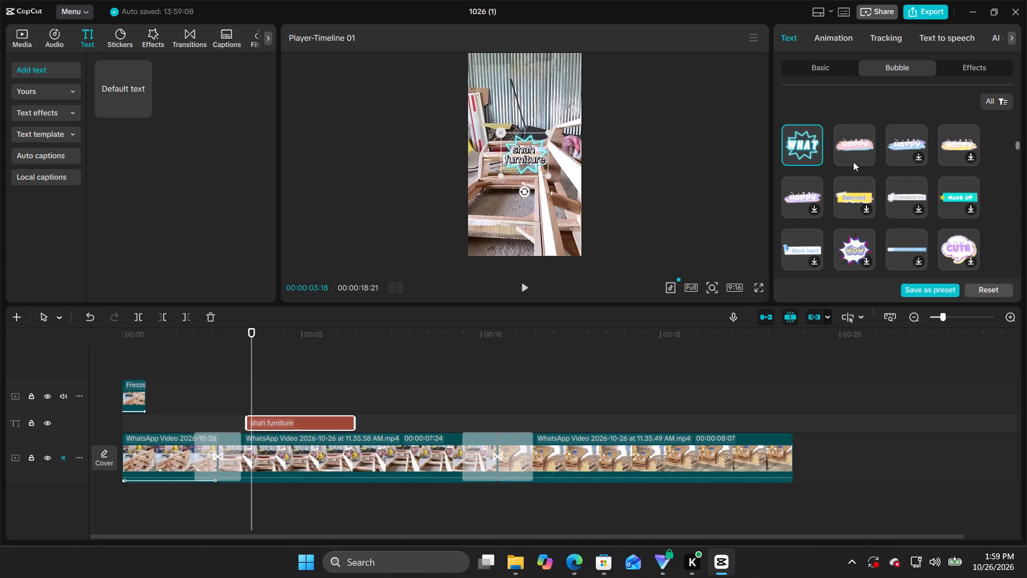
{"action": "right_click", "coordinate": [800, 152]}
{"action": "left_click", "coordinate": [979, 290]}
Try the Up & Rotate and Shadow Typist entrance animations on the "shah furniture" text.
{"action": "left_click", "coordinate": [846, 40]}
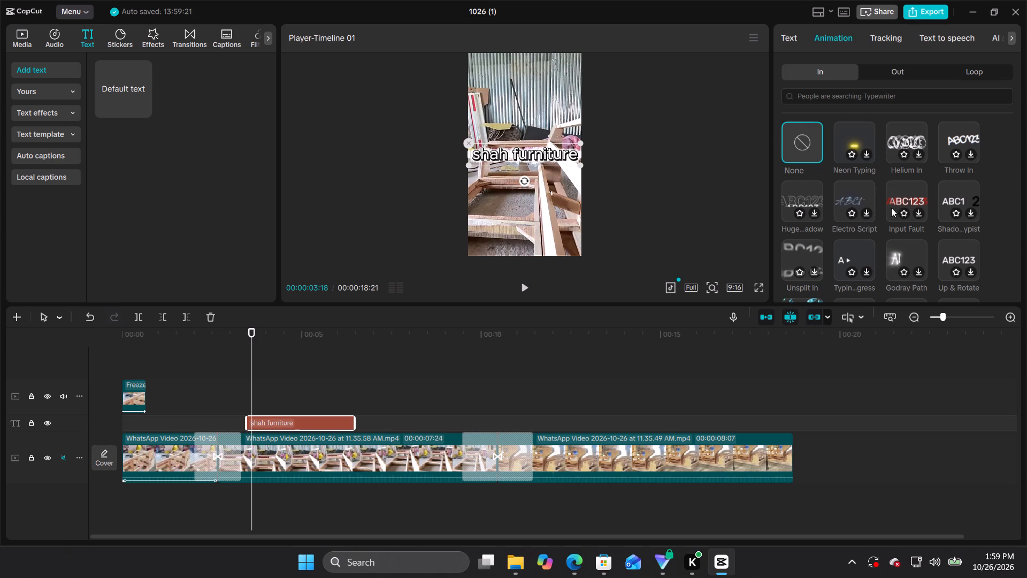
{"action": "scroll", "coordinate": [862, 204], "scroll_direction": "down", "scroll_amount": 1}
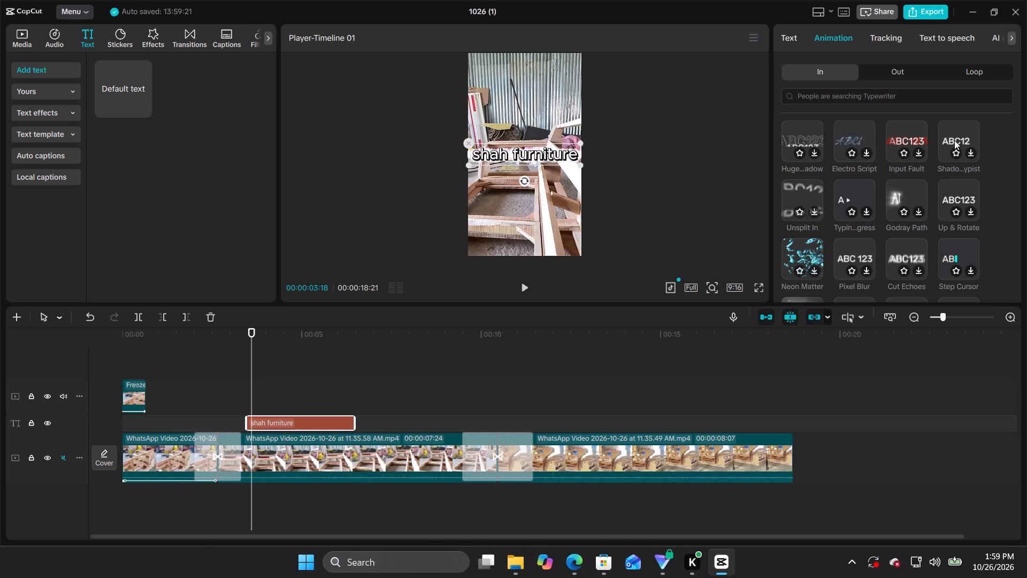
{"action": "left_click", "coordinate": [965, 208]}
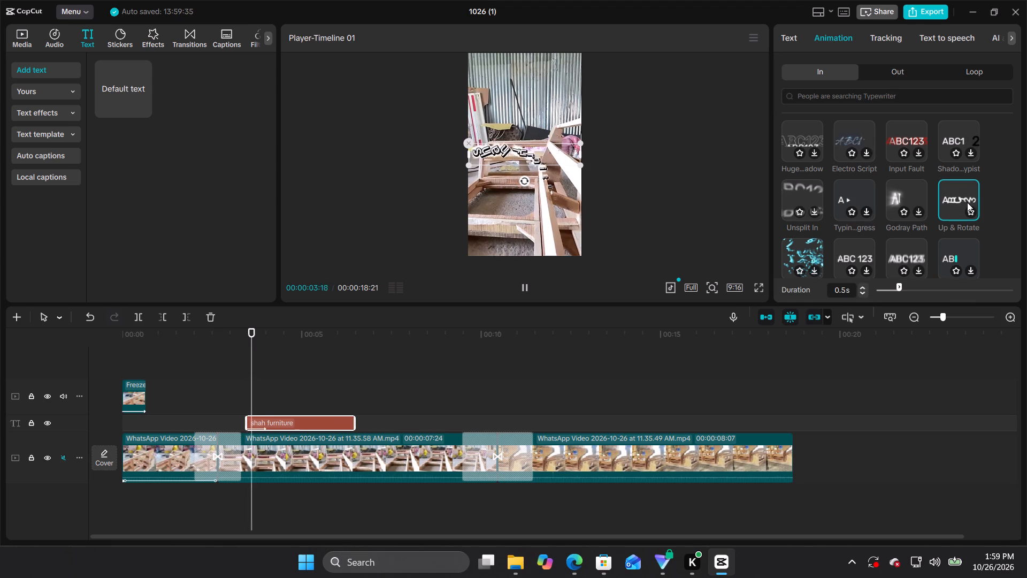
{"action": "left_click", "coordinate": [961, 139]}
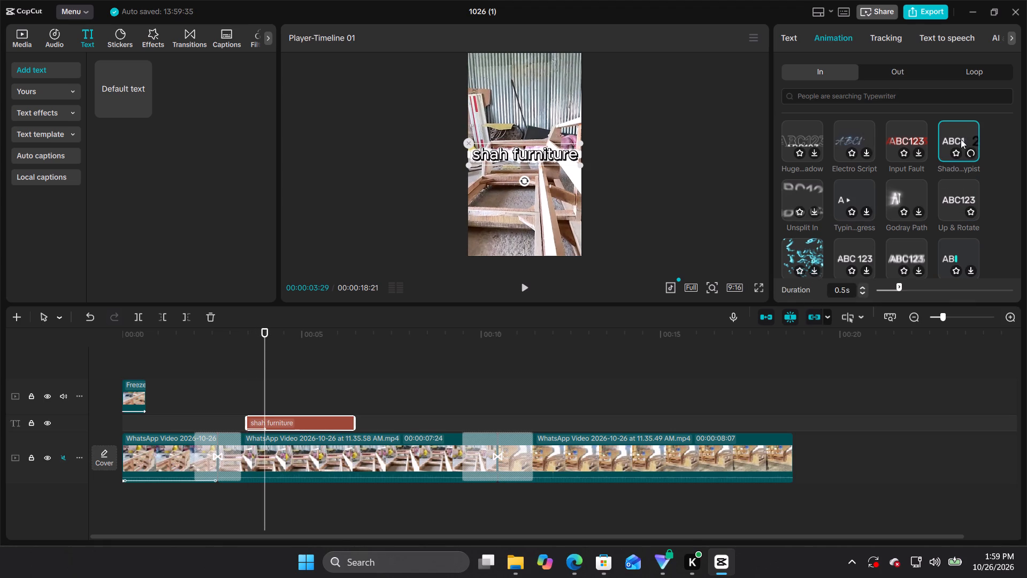
Apply the Electro Script entrance animation to the "shah furniture" text.
{"action": "left_click", "coordinate": [857, 141]}
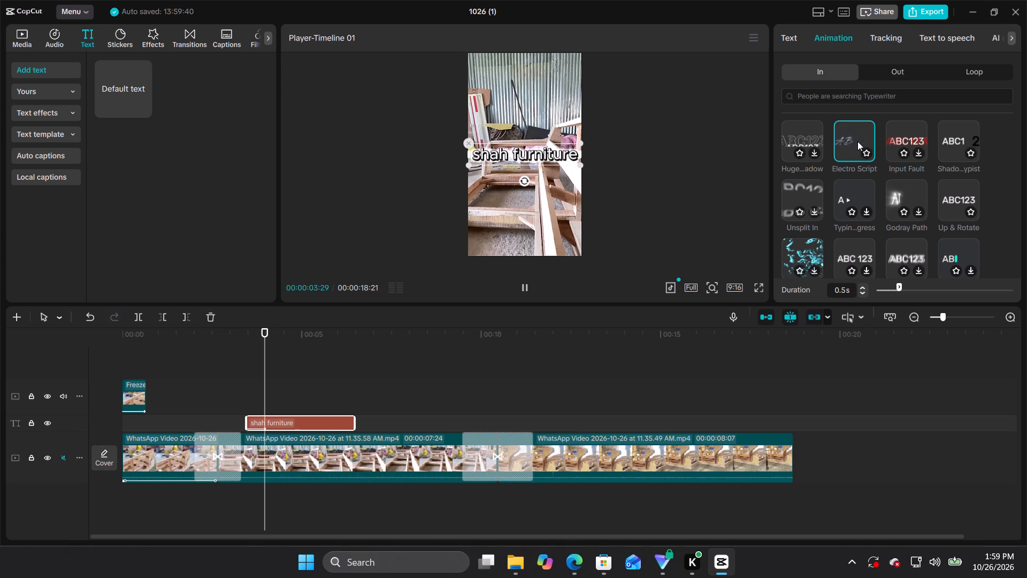
{"action": "left_click", "coordinate": [857, 141]}
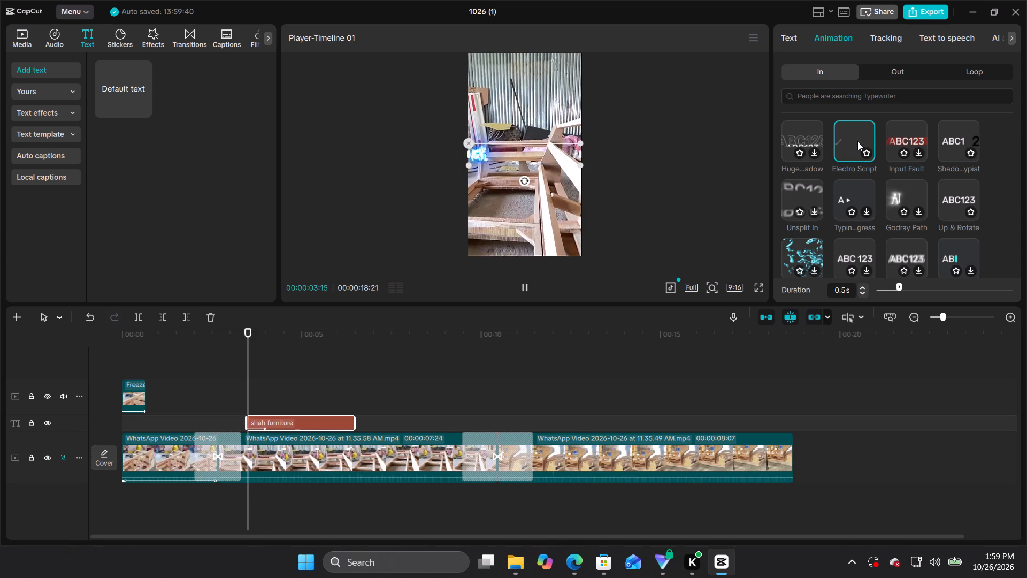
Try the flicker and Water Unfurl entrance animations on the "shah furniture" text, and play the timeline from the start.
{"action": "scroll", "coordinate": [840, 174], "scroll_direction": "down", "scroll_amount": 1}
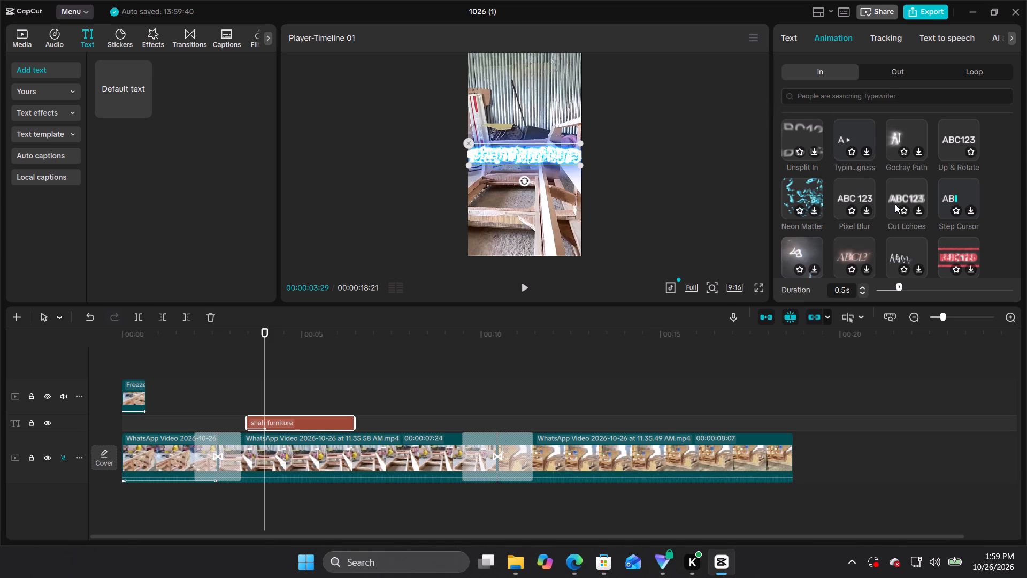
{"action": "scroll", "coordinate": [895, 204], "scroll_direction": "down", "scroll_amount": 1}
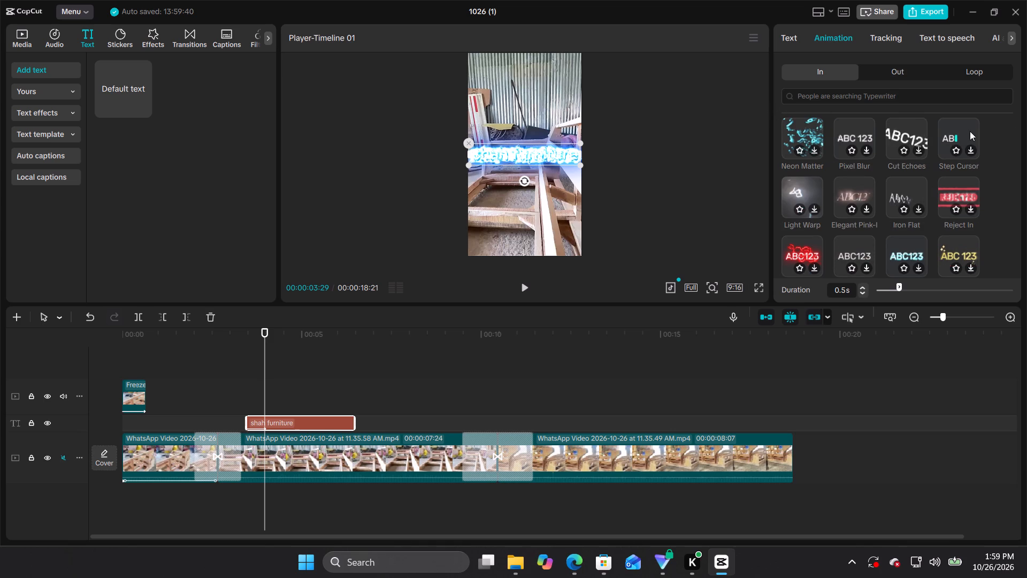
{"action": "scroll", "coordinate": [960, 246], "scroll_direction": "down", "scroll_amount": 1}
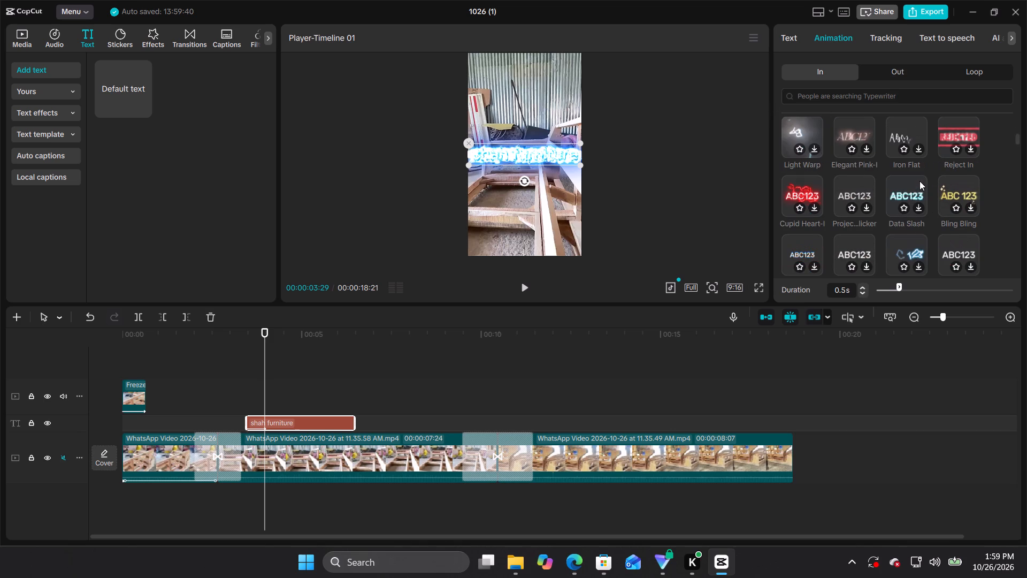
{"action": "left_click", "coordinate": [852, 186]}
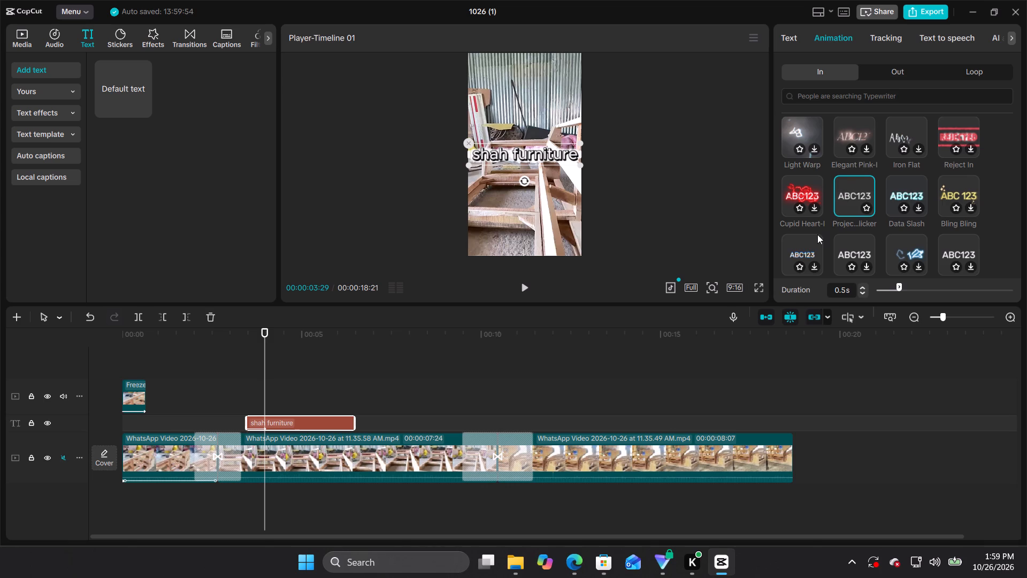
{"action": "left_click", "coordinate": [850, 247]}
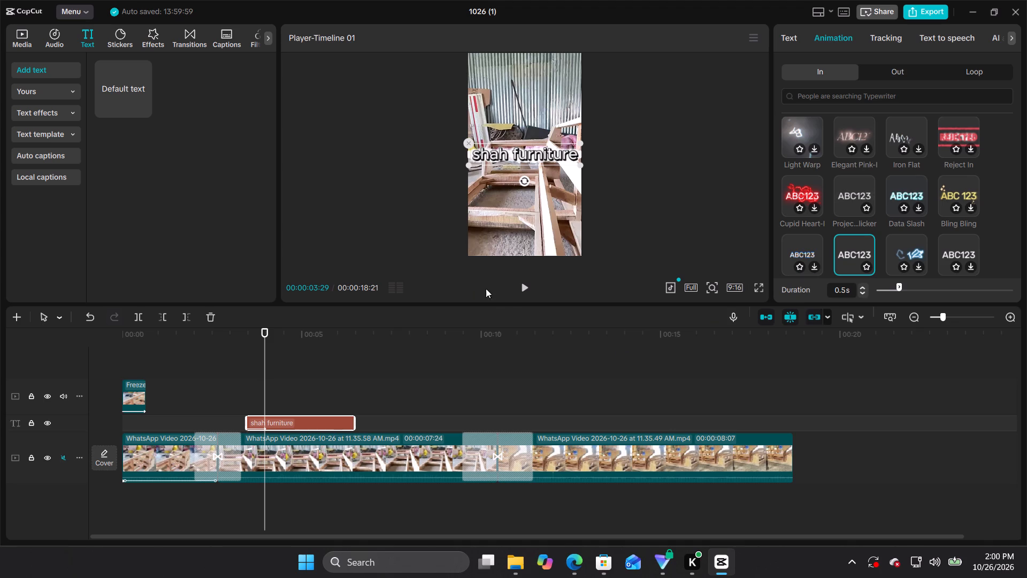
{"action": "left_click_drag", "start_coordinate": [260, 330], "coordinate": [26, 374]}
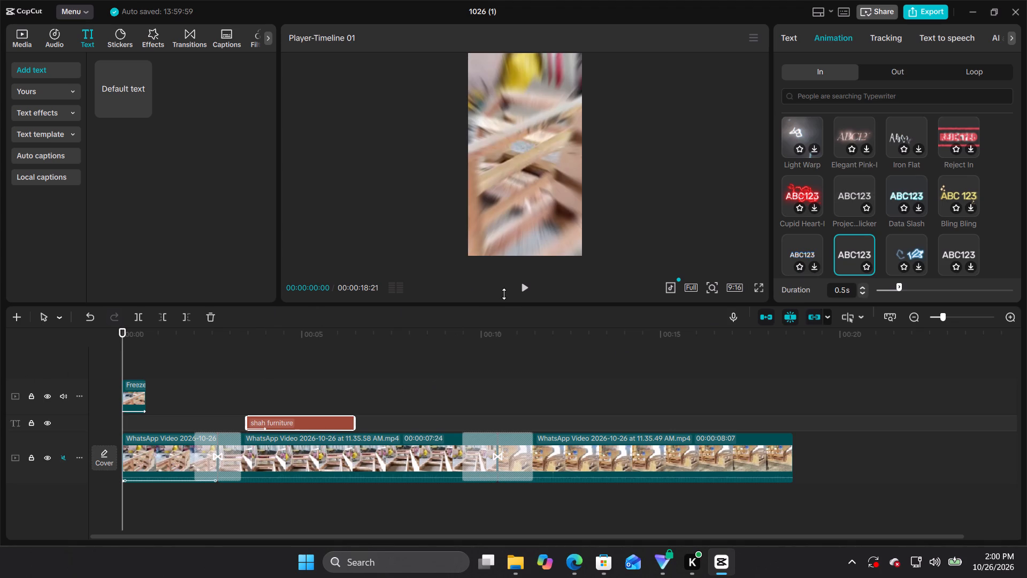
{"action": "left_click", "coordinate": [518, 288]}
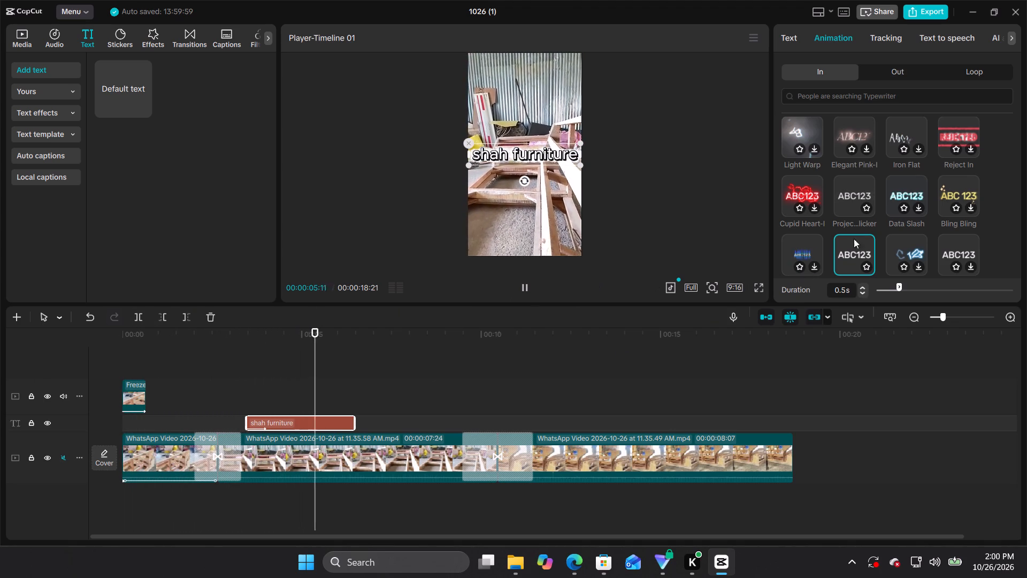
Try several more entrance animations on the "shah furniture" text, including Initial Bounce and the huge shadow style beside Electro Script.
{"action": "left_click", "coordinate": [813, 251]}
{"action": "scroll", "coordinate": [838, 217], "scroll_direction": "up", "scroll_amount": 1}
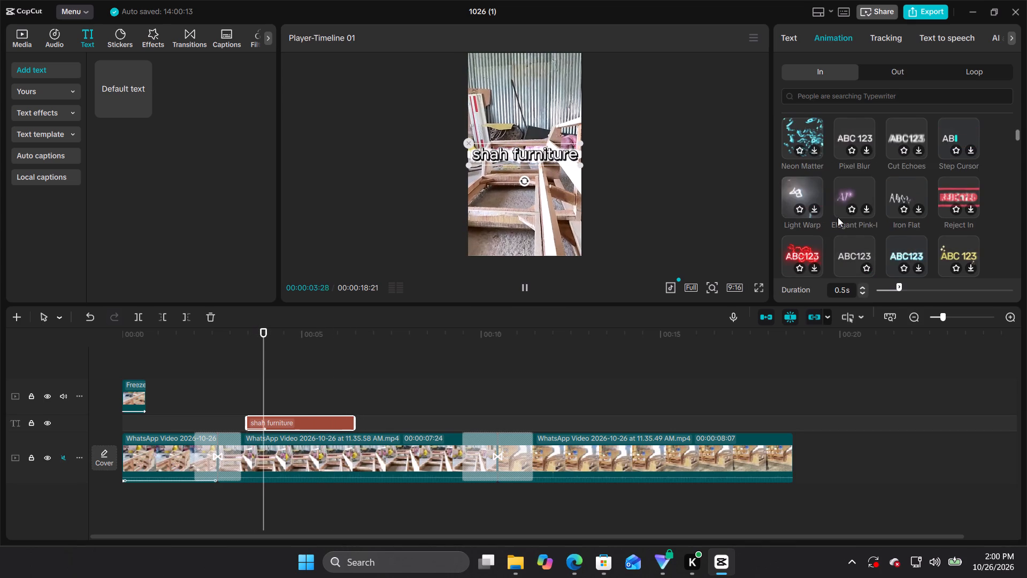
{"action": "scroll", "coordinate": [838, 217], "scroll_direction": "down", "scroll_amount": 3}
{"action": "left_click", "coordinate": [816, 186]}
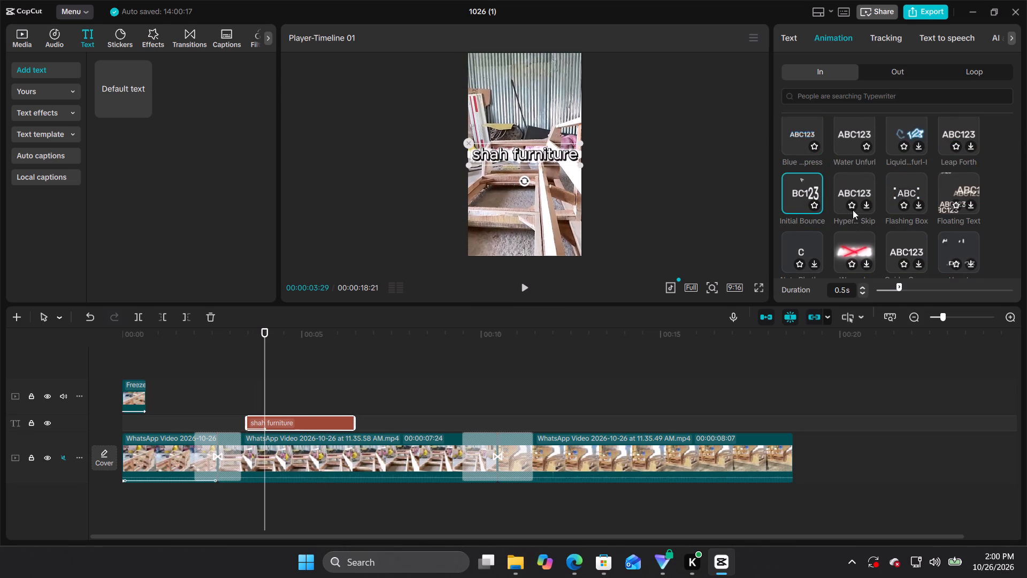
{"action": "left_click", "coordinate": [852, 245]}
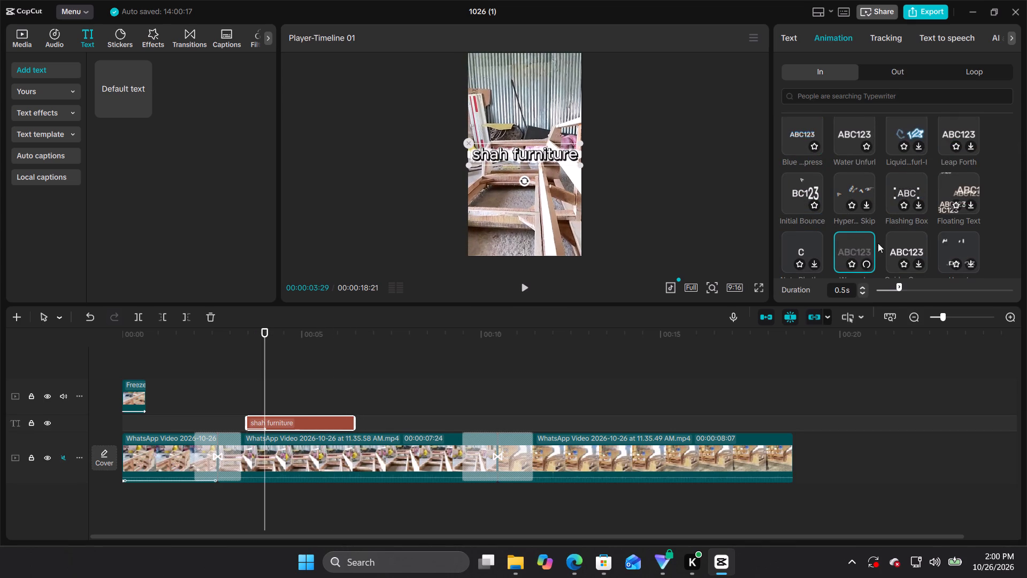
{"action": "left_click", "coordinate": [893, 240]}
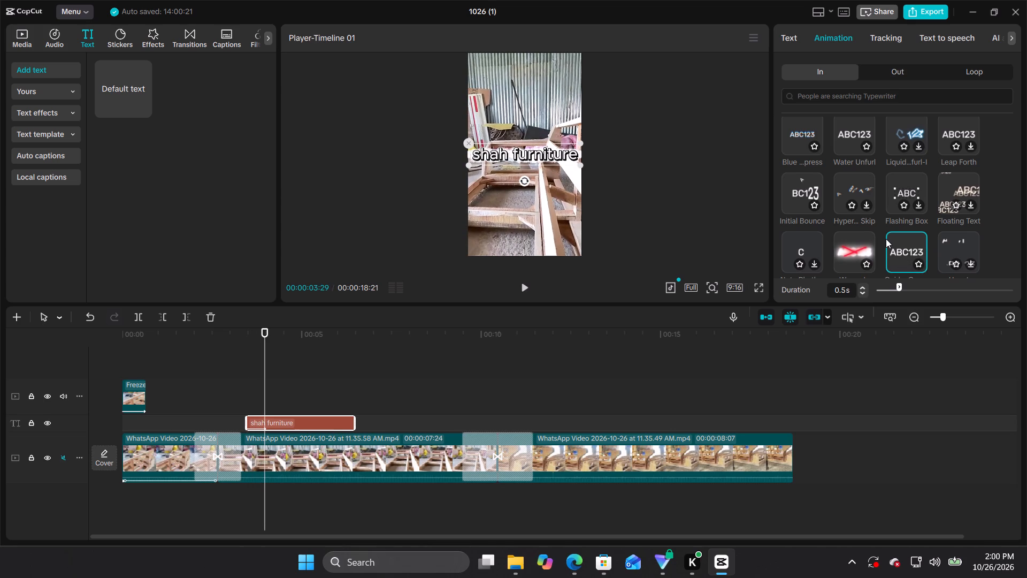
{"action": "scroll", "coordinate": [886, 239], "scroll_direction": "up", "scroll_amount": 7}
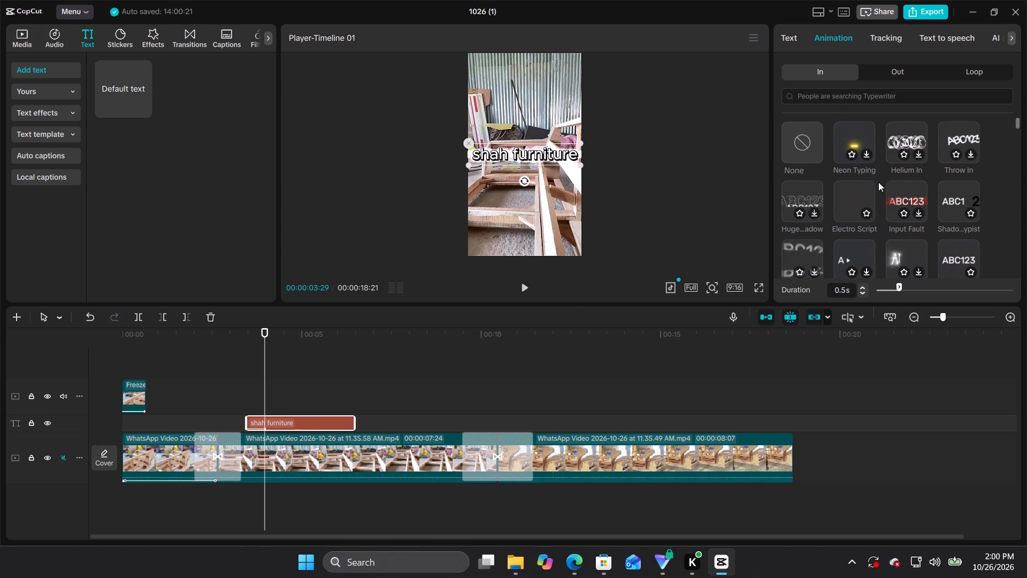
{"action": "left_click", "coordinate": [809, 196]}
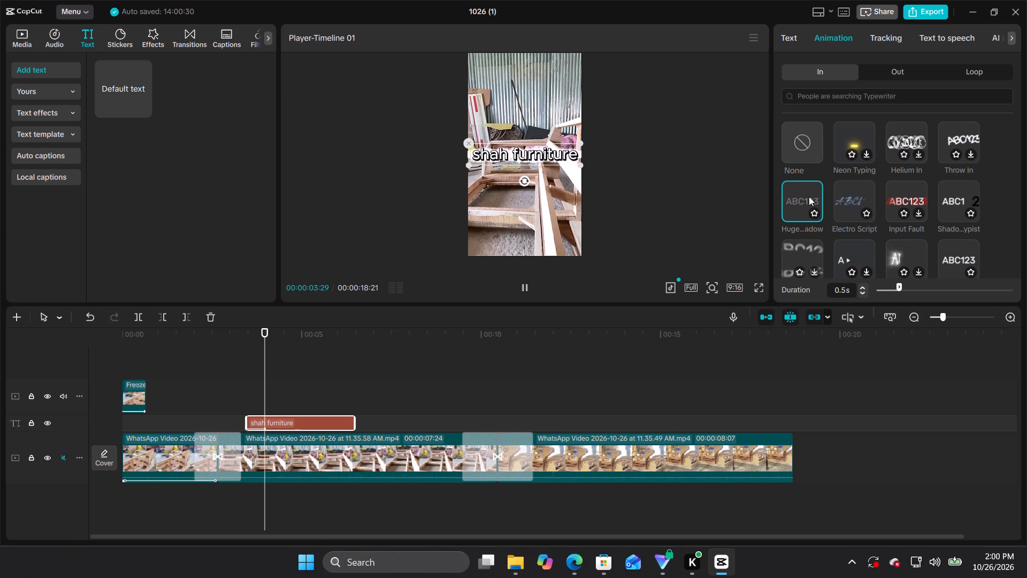
Reapply the Electro Script entrance animation to the "shah furniture" text and preview it from just before the text starts.
{"action": "left_click", "coordinate": [842, 193]}
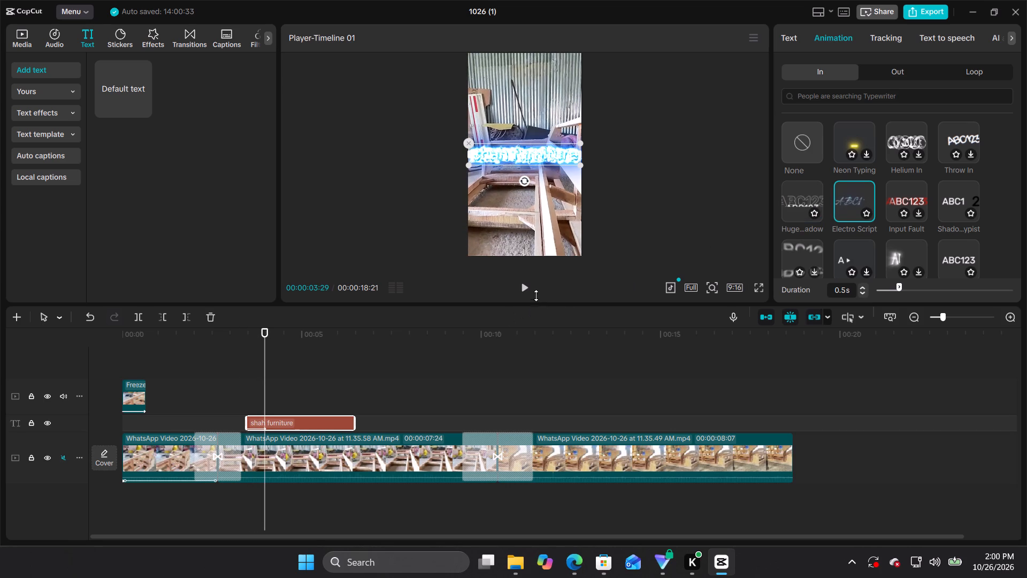
{"action": "left_click_drag", "start_coordinate": [279, 333], "coordinate": [310, 343]}
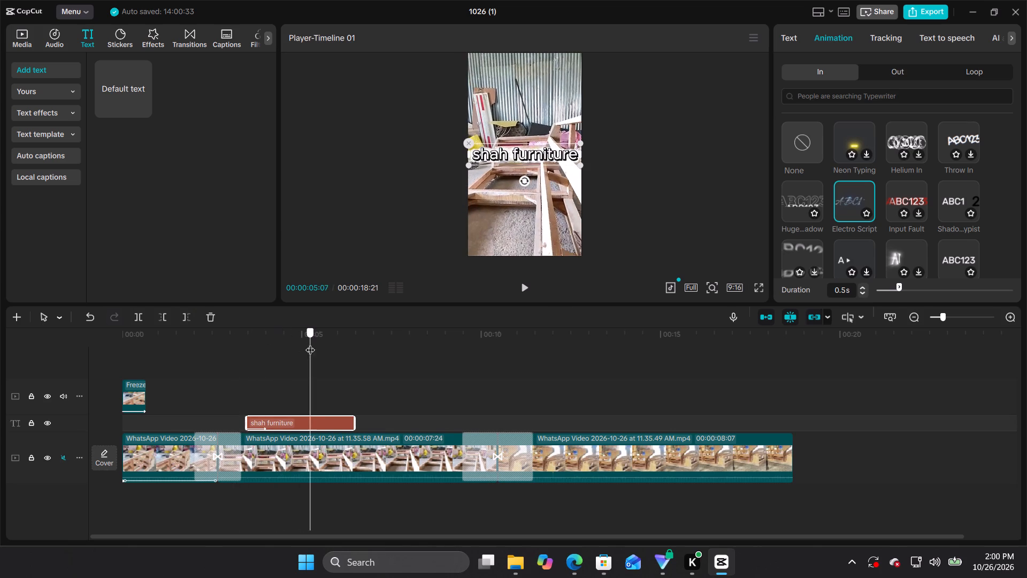
{"action": "left_click_drag", "start_coordinate": [310, 343], "coordinate": [256, 358]}
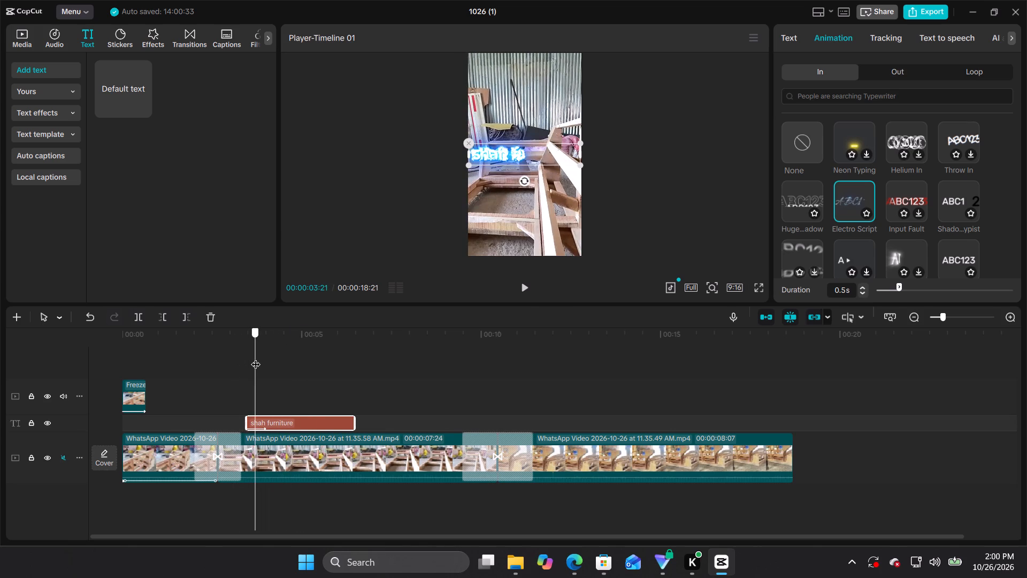
{"action": "left_click_drag", "start_coordinate": [256, 358], "coordinate": [244, 359]}
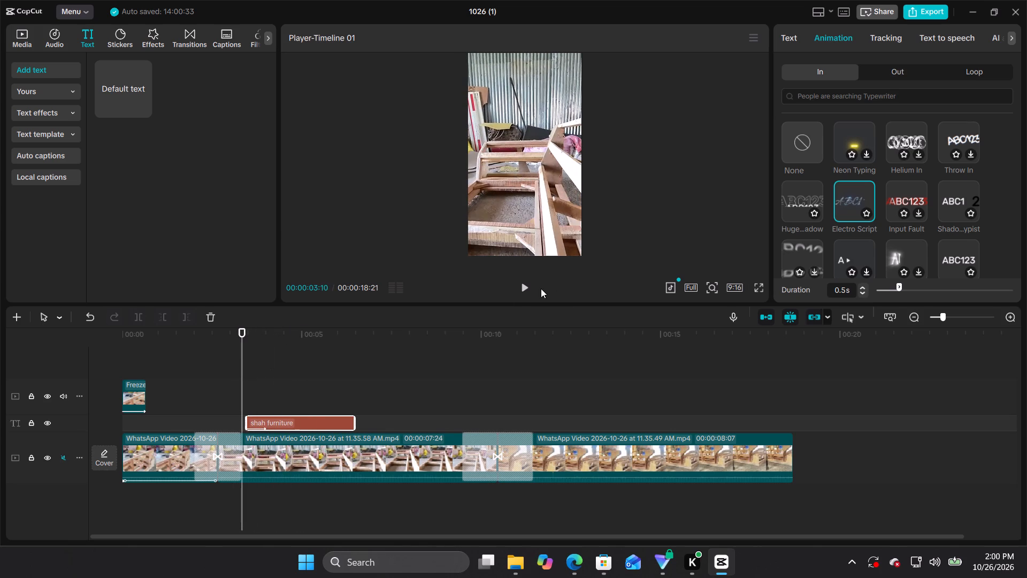
{"action": "left_click", "coordinate": [523, 284]}
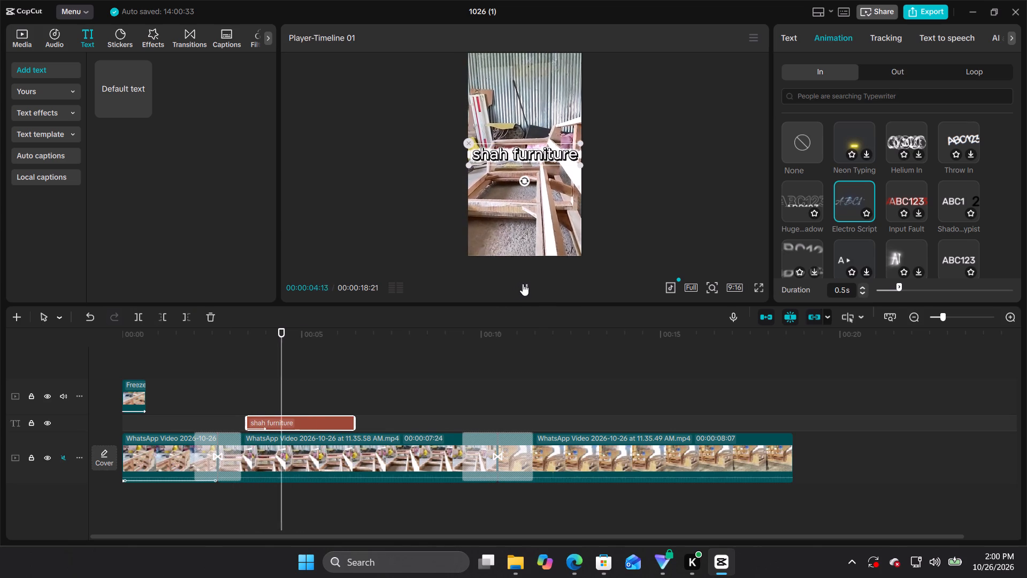
{"action": "left_click", "coordinate": [527, 285]}
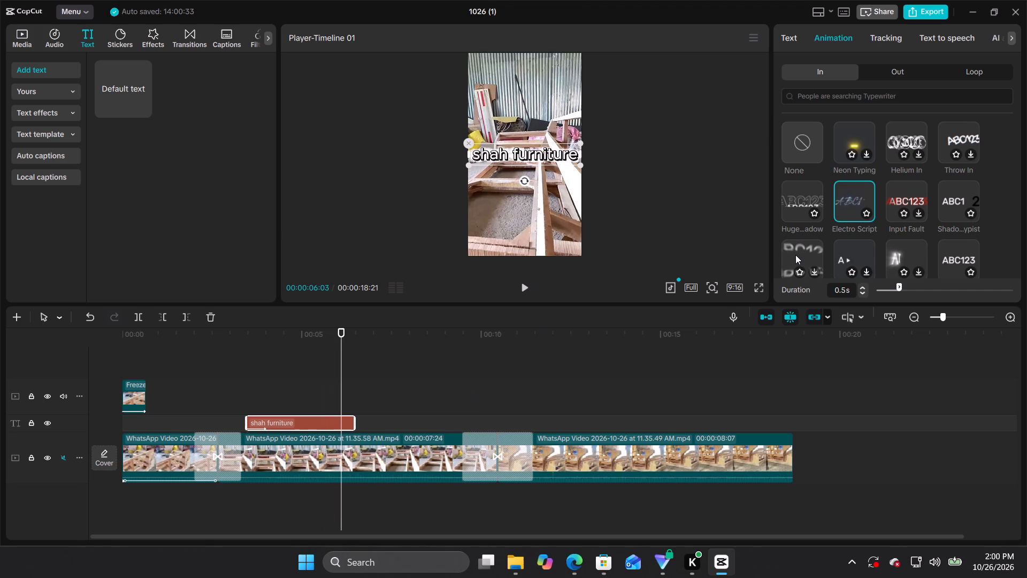
Set the Electro Script entrance animation's duration to 1.3 s and play back the text section.
{"action": "scroll", "coordinate": [889, 291], "scroll_direction": "down", "scroll_amount": 2}
{"action": "left_click", "coordinate": [864, 287]}
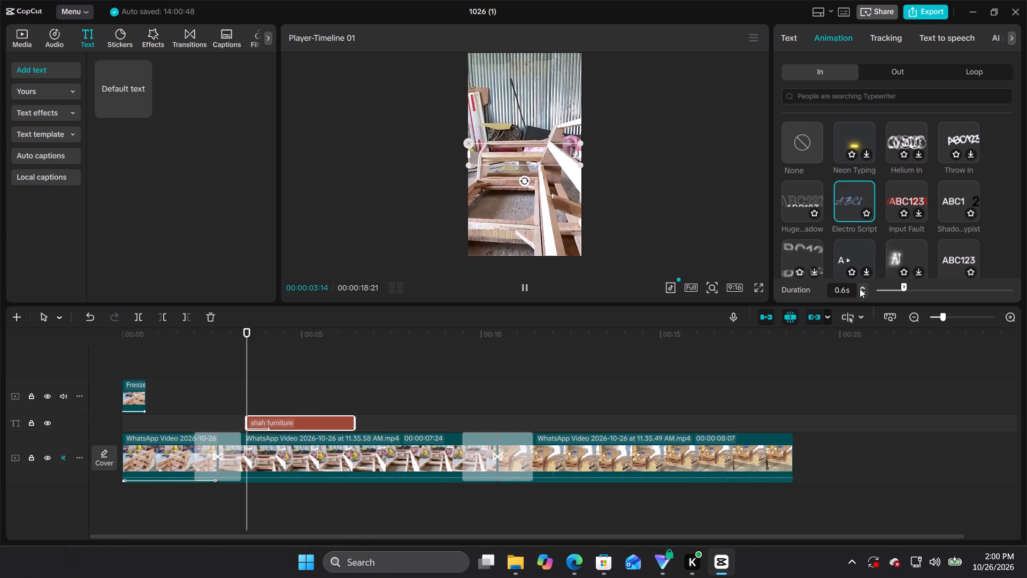
{"action": "triple_click", "coordinate": [860, 288]}
{"action": "triple_click", "coordinate": [860, 288]}
{"action": "left_click", "coordinate": [860, 288]}
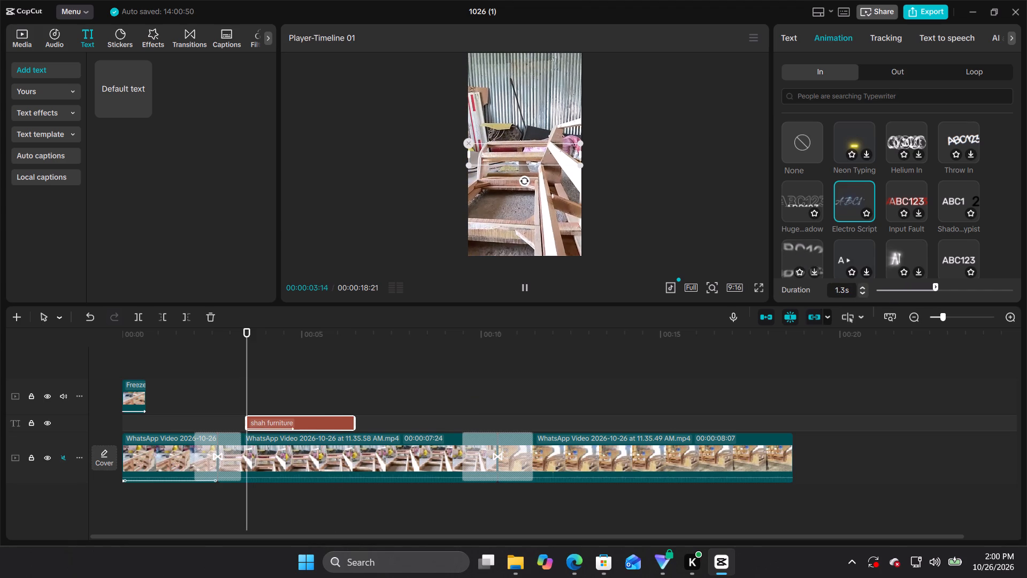
{"action": "left_click", "coordinate": [530, 286]}
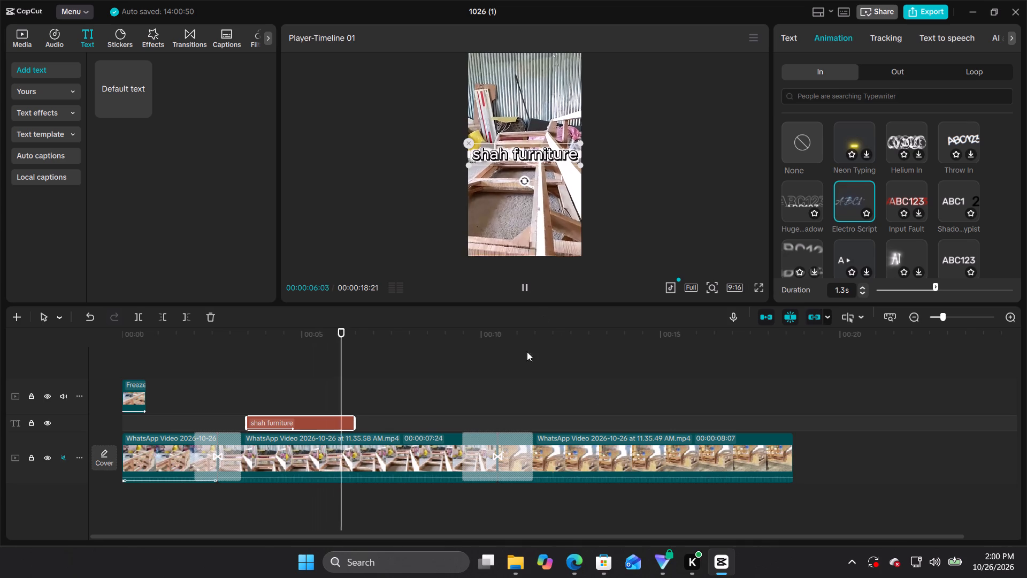
{"action": "left_click", "coordinate": [520, 290]}
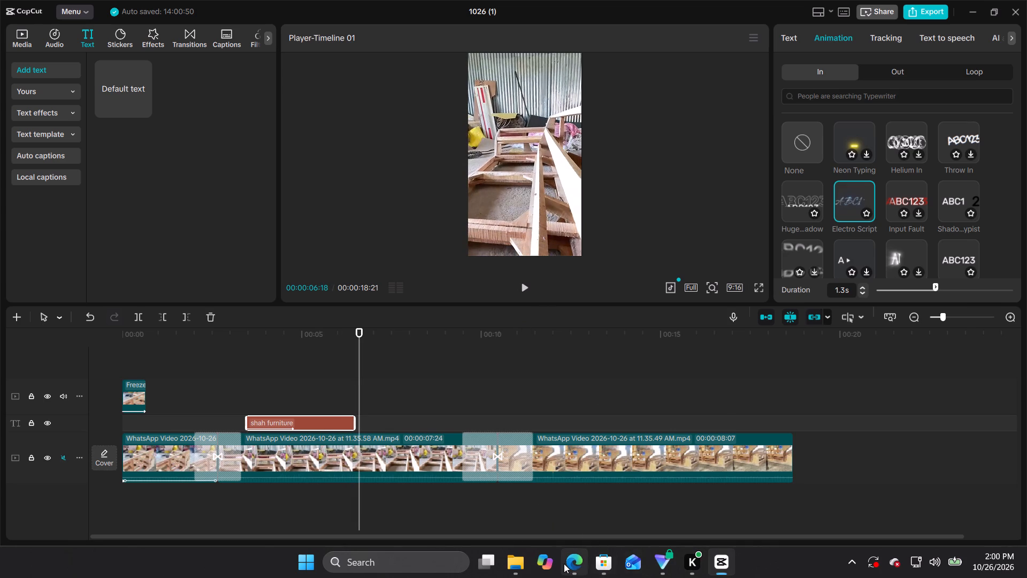
Switch to the YouTube tutorial in Edge, watch the next part of the CapCut lesson, and minimise the browser.
{"action": "left_click", "coordinate": [564, 564]}
{"action": "left_click", "coordinate": [463, 259]}
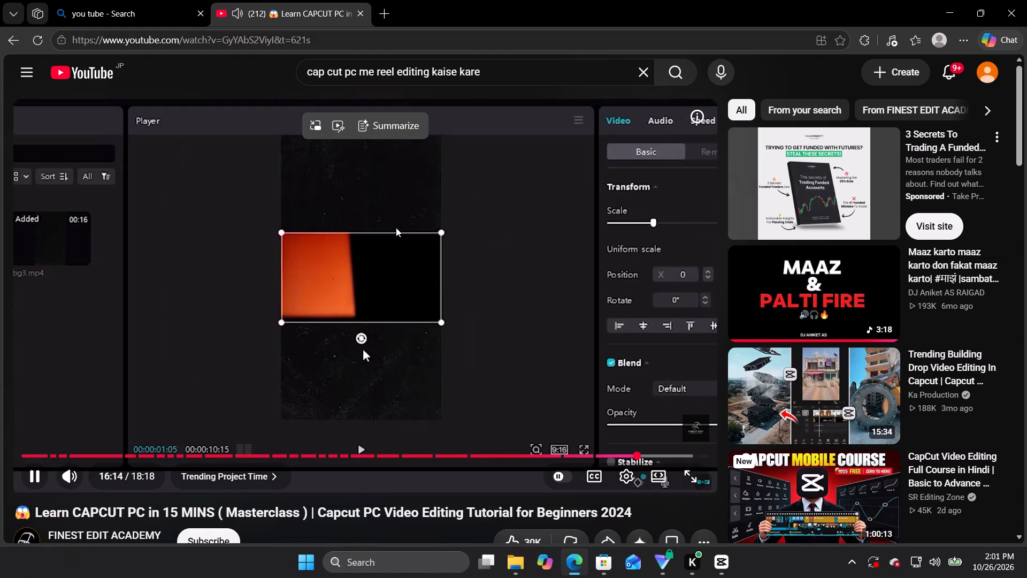
{"action": "left_click", "coordinate": [396, 227]}
{"action": "left_click", "coordinate": [959, 0]}
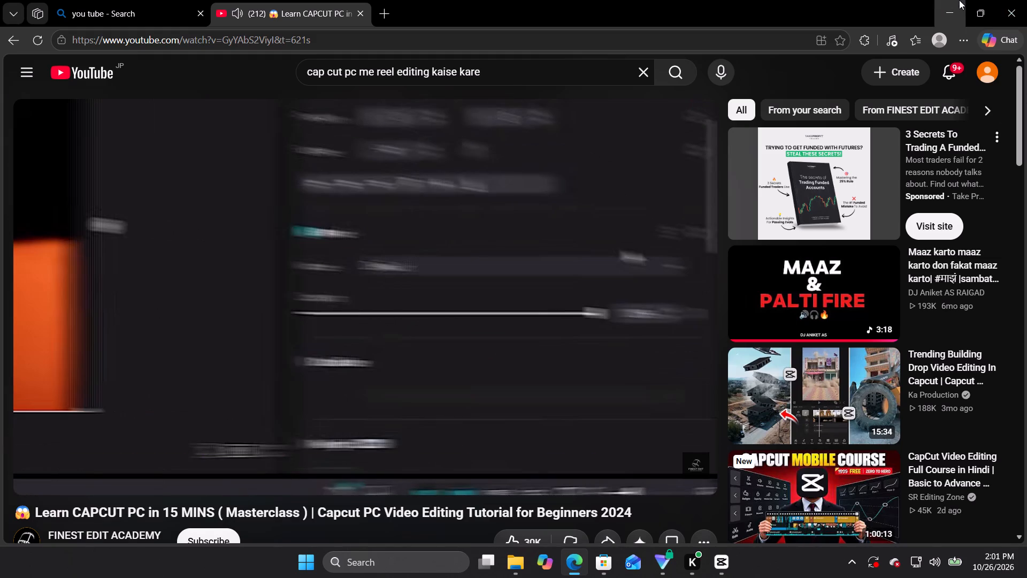
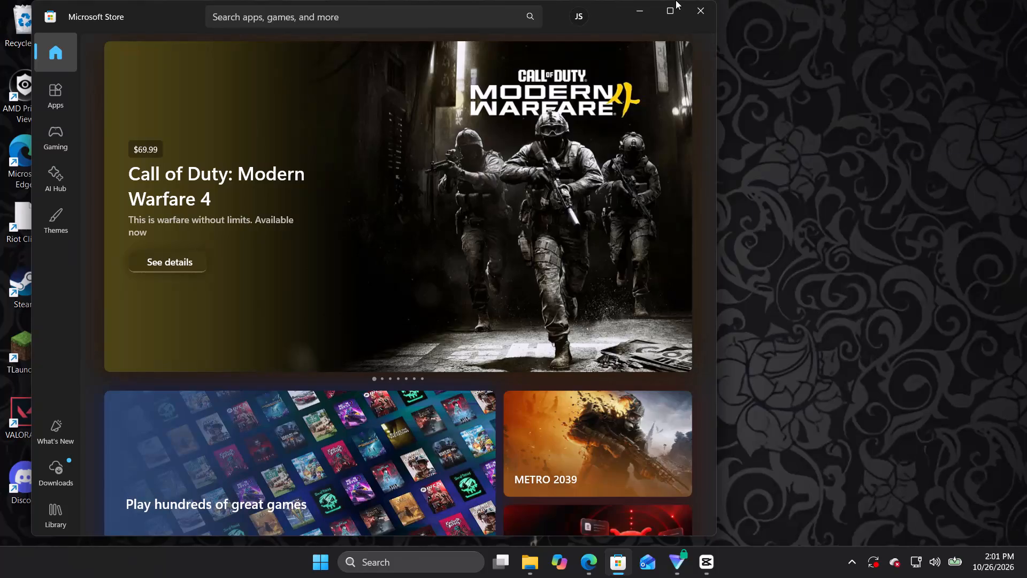
Close the Microsoft Store window.
{"action": "left_click", "coordinate": [709, 7]}
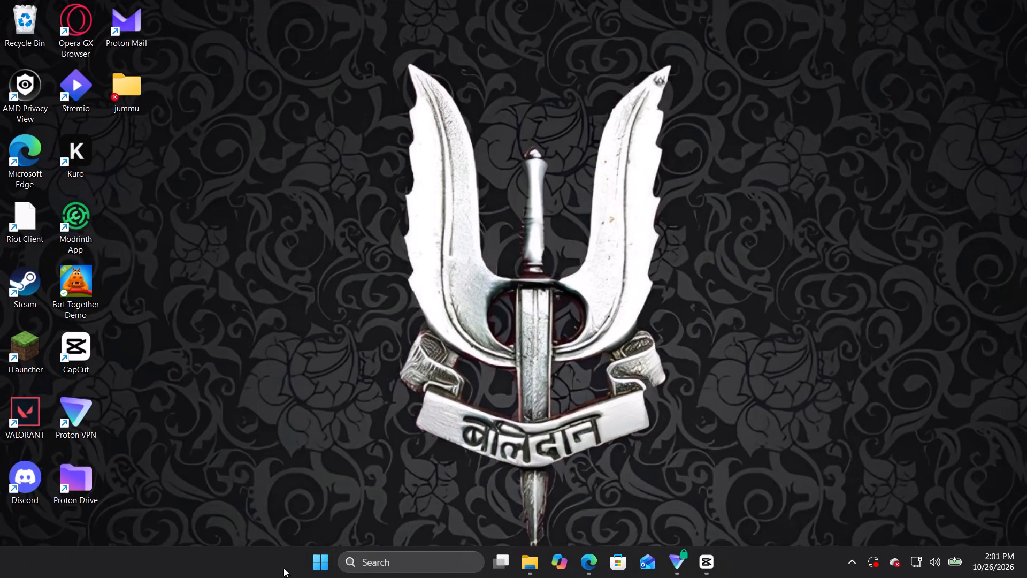
Shut down the computer from Windows.
{"action": "left_click", "coordinate": [312, 554]}
{"action": "left_click", "coordinate": [612, 515]}
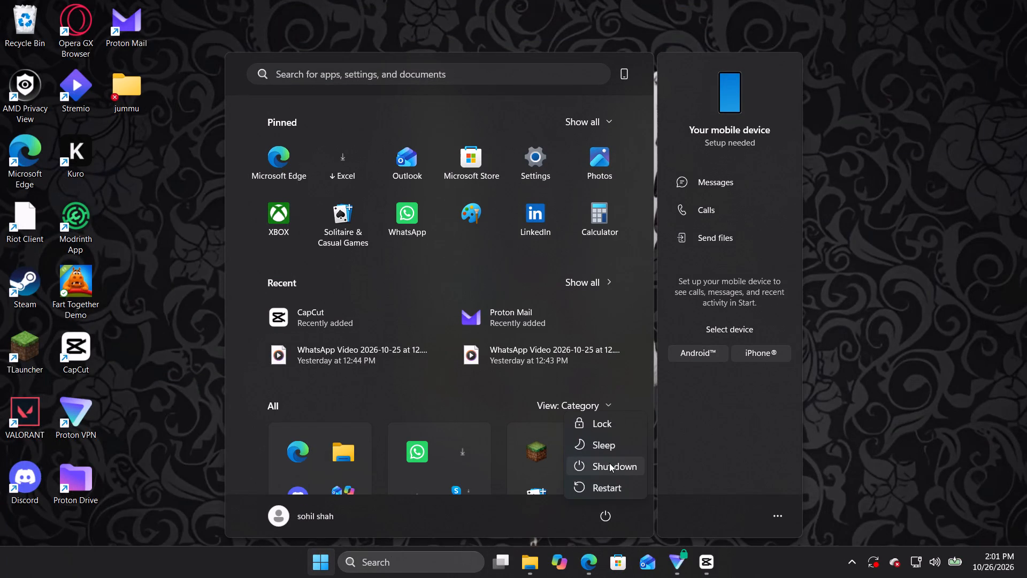
{"action": "left_click", "coordinate": [609, 463]}
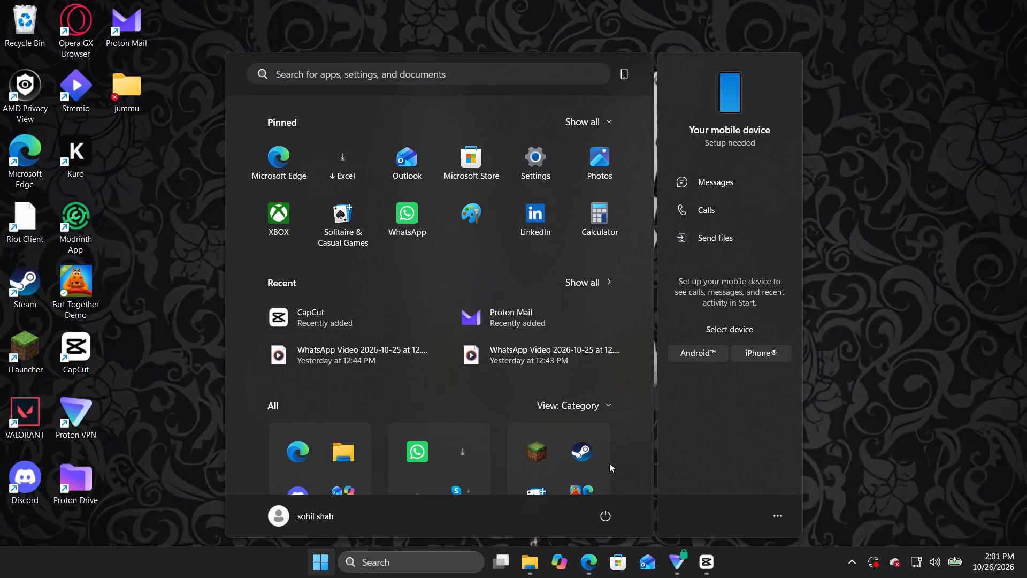